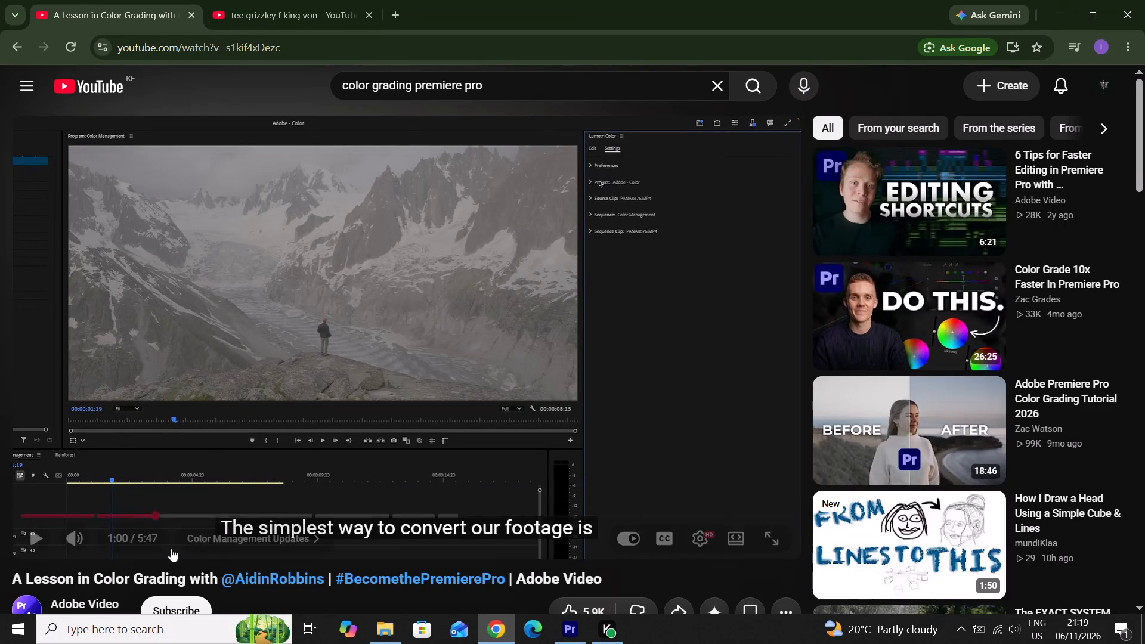
# Rewind the color grading lesson video to about 0:34.
pyautogui.click(98, 514)
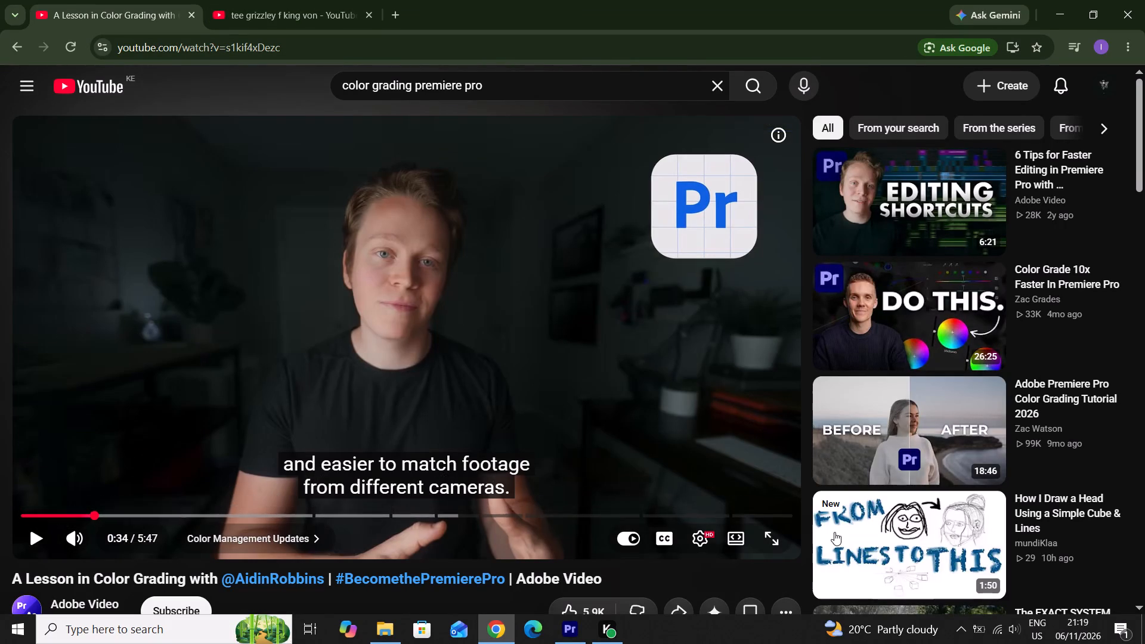
# Open the recommended video "Color Grade 10x Faster In Premiere Pro".
pyautogui.scroll(2, 683, 401)
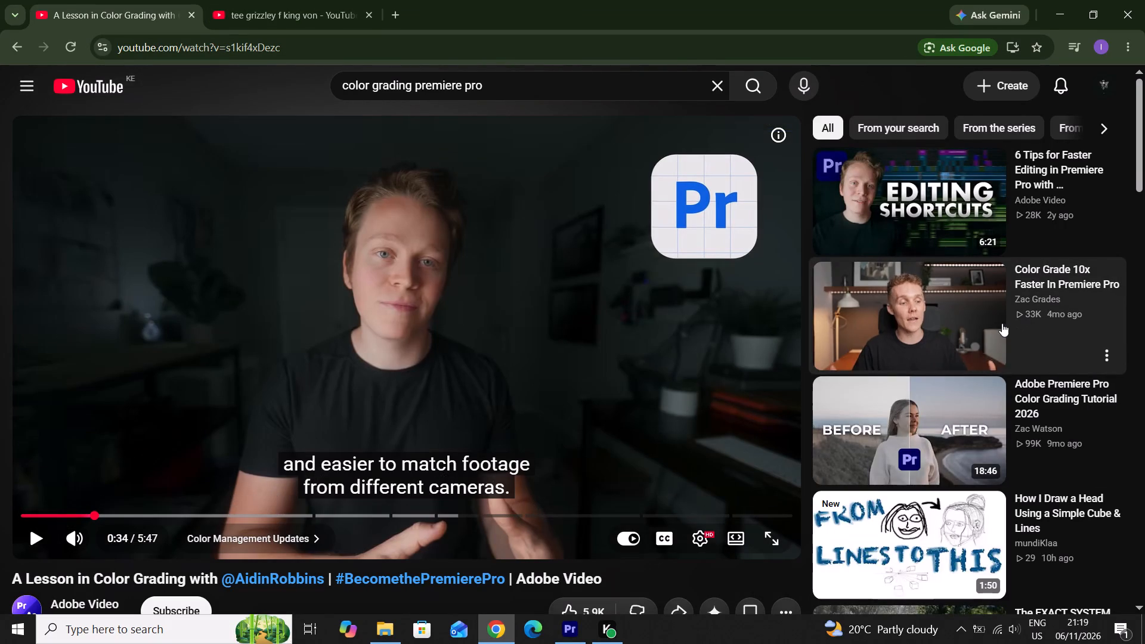
pyautogui.click(948, 320)
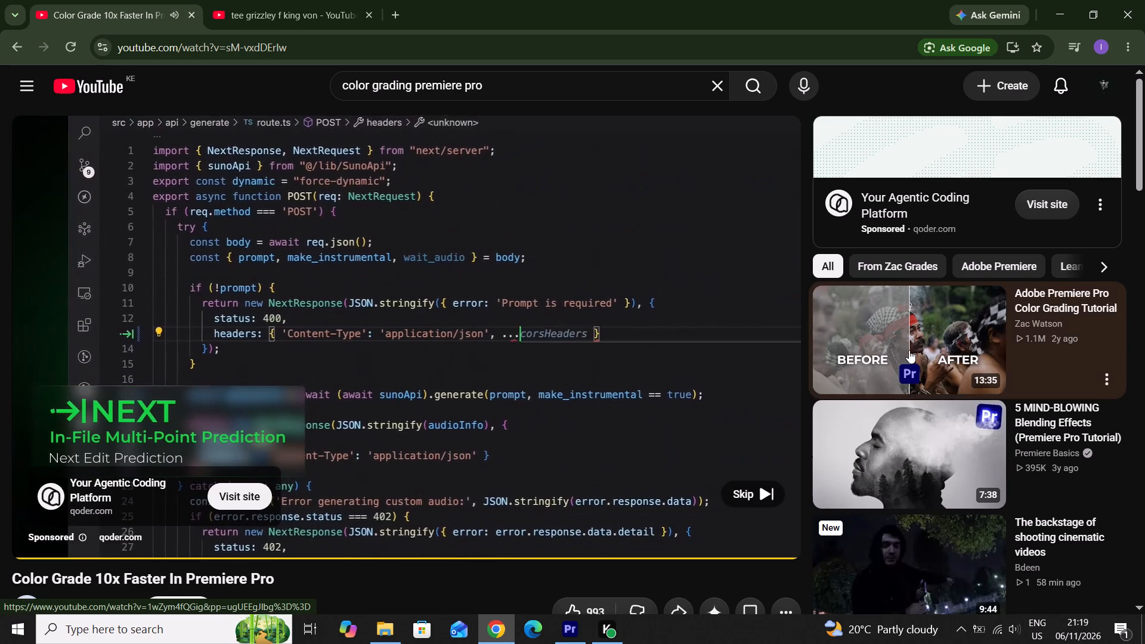
# Open the recommended 13:35 video "Adobe Premiere Pro Color Grading Tutorial".
pyautogui.scroll(-2, 471, 605)
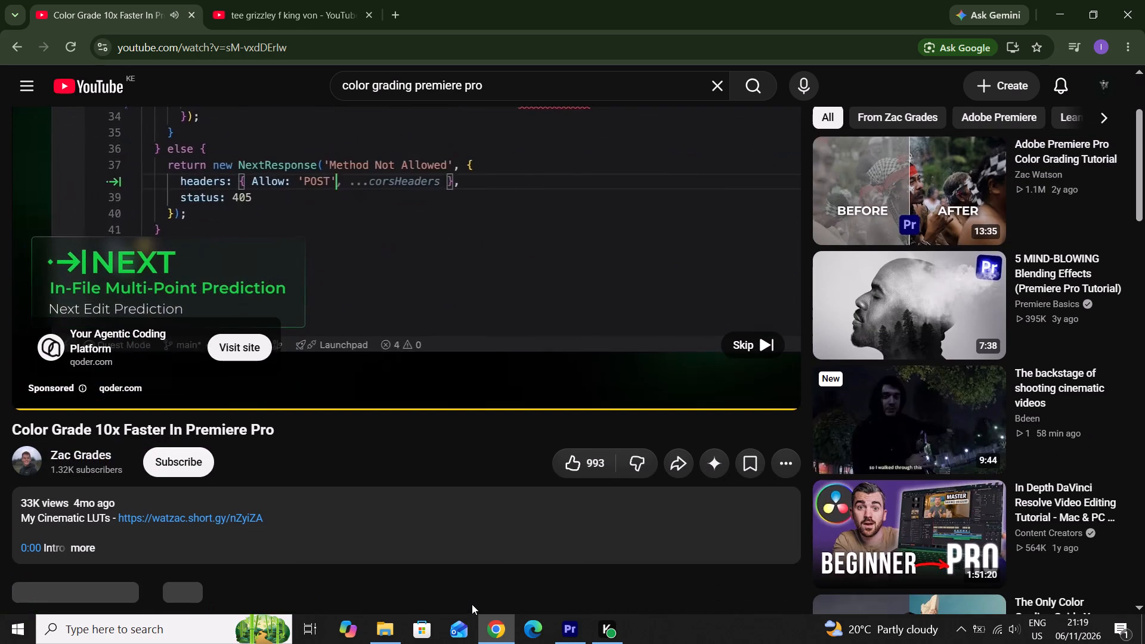
pyautogui.scroll(4, 426, 519)
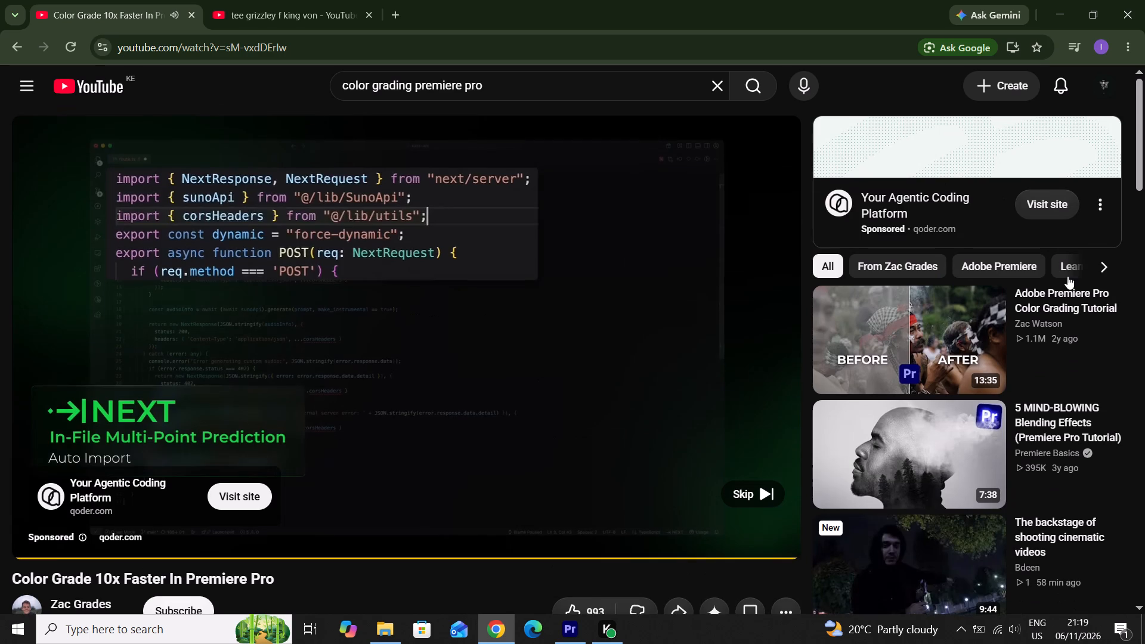
pyautogui.click(936, 352)
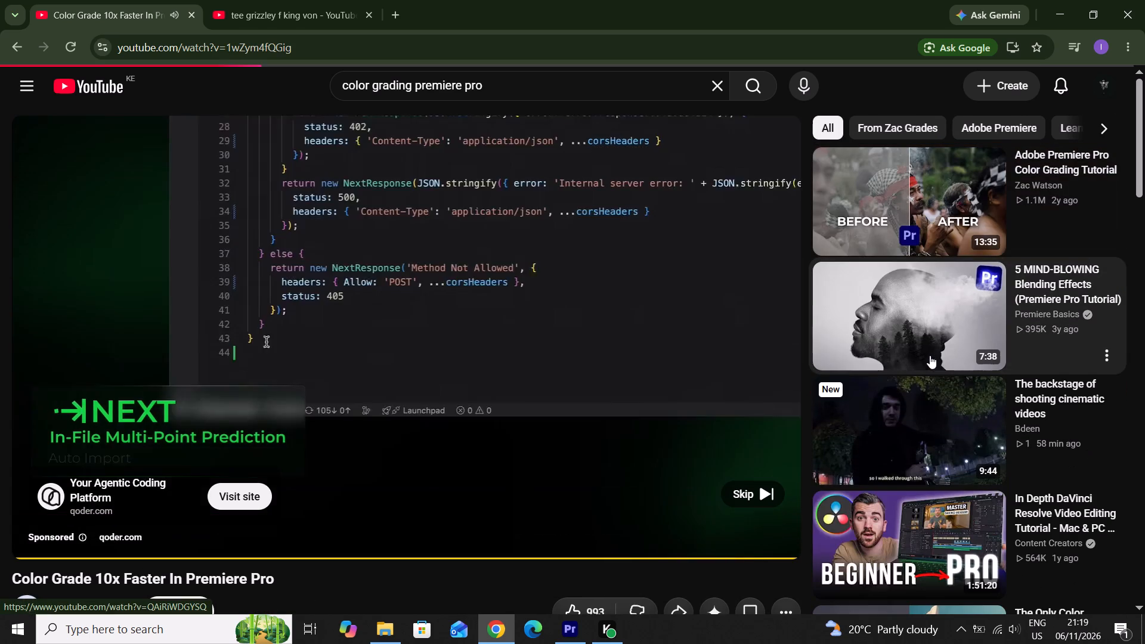
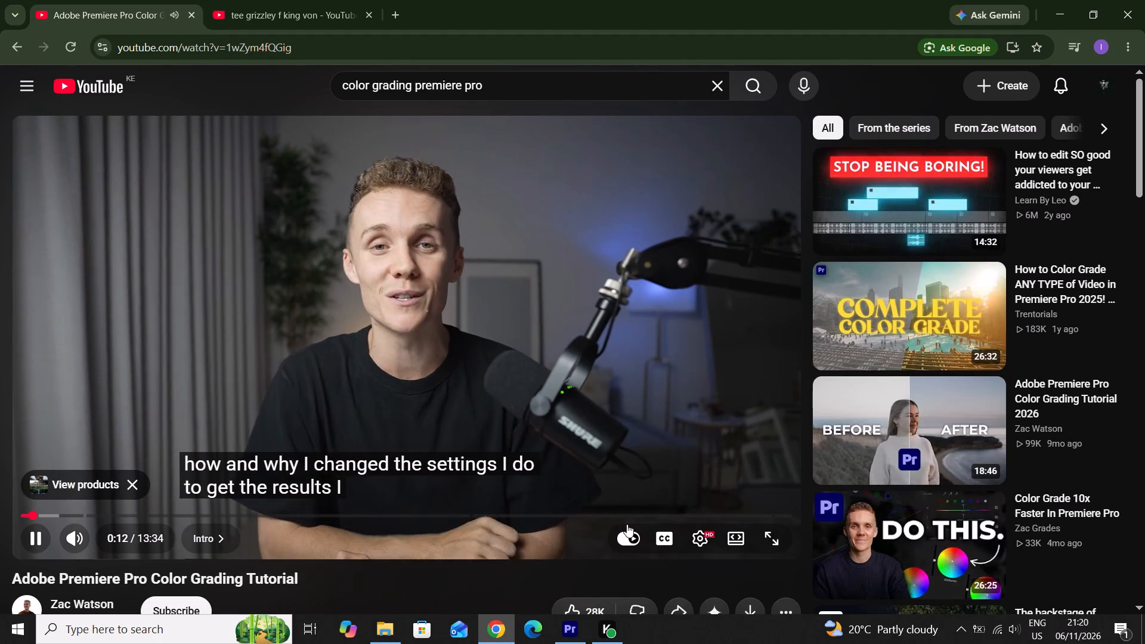
# Turn off captions and watch the color grading tutorial in full screen, pausing at about 1:09 and leaving full screen.
pyautogui.click(658, 543)
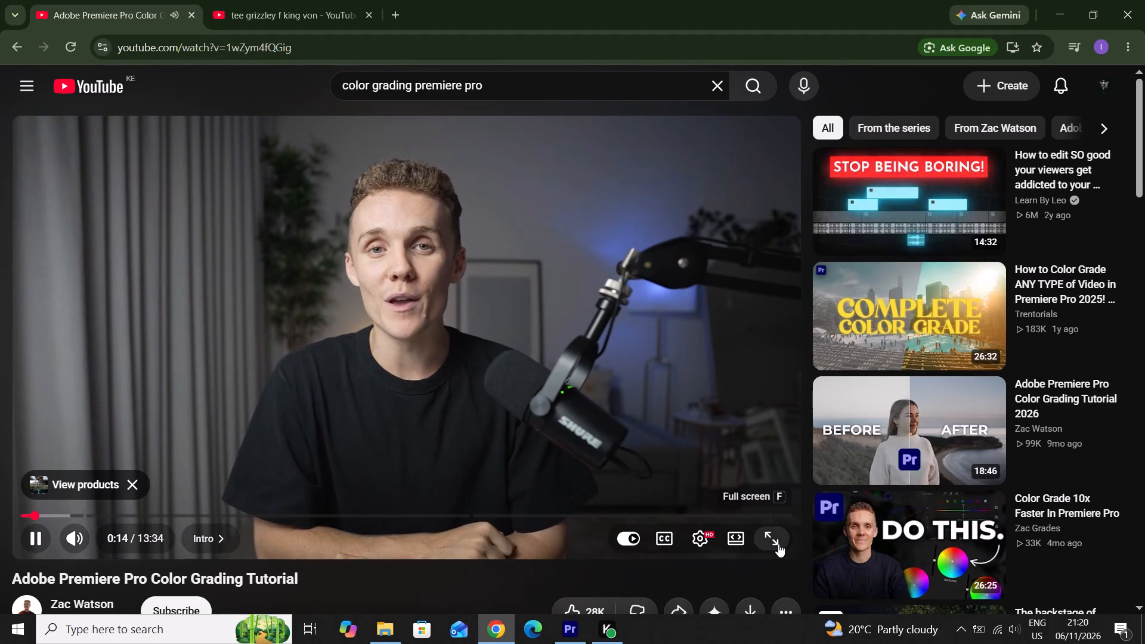
pyautogui.click(778, 544)
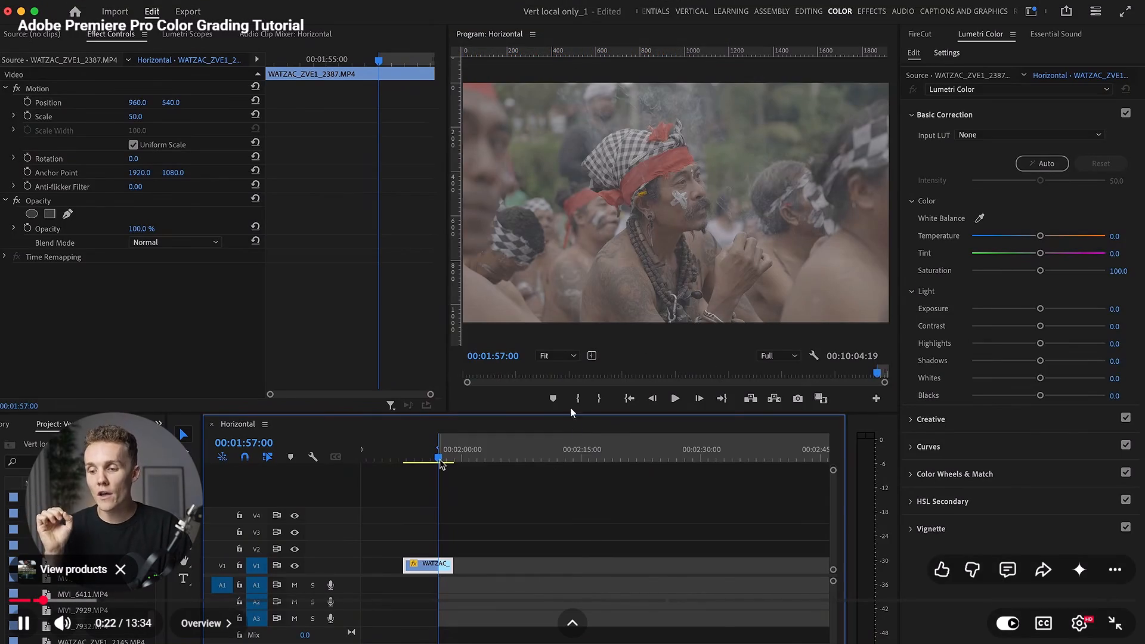
pyautogui.click(559, 325)
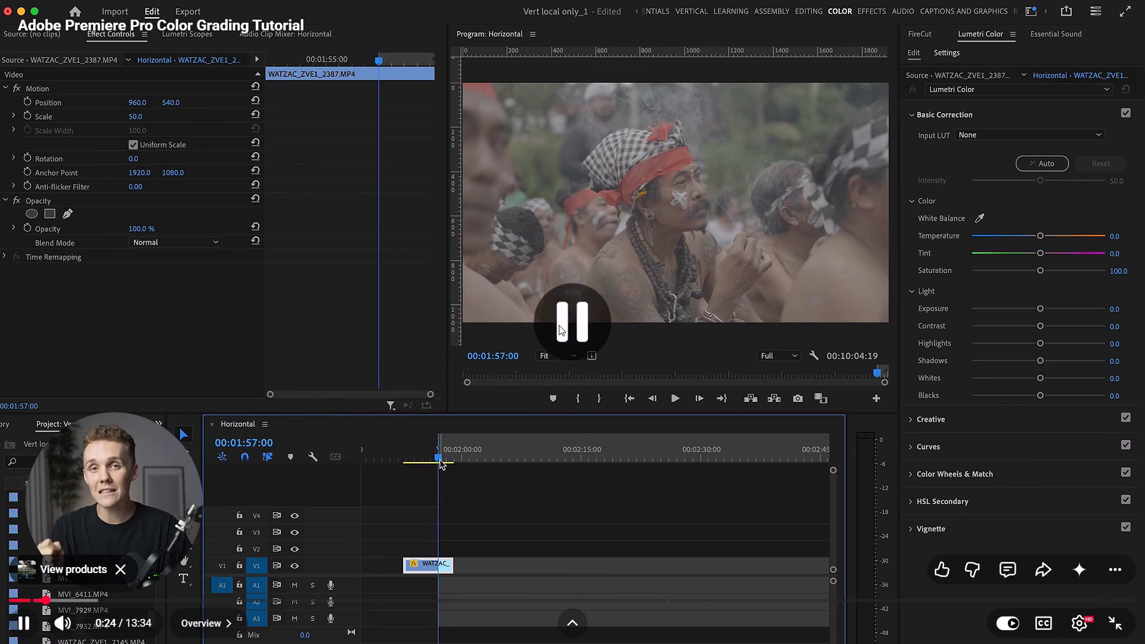
pyautogui.click(559, 325)
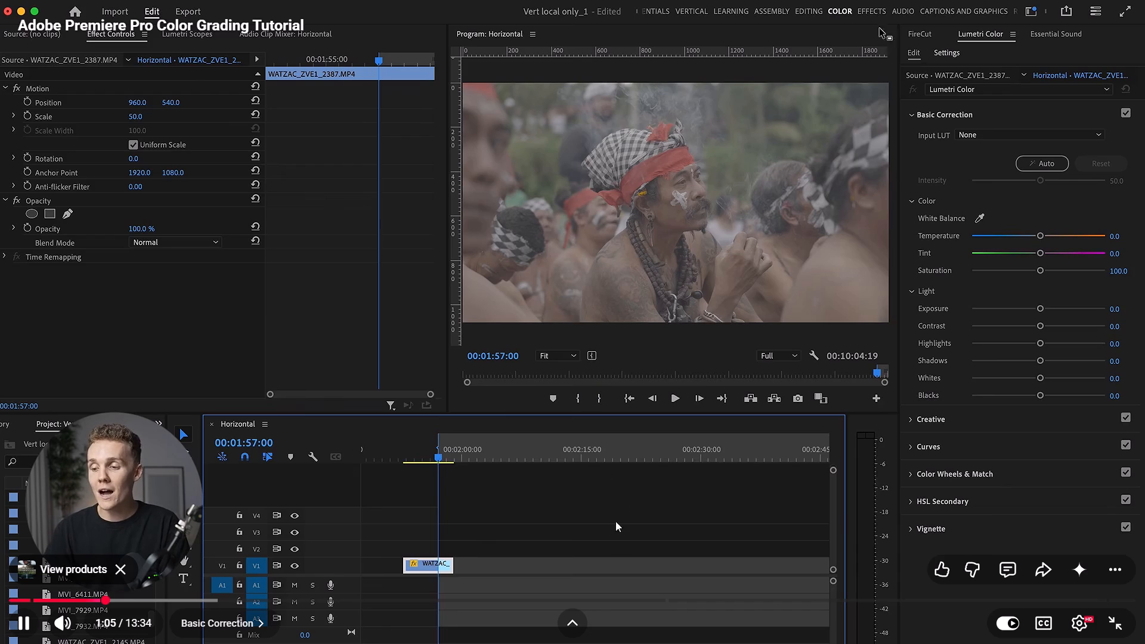
pyautogui.click(591, 389)
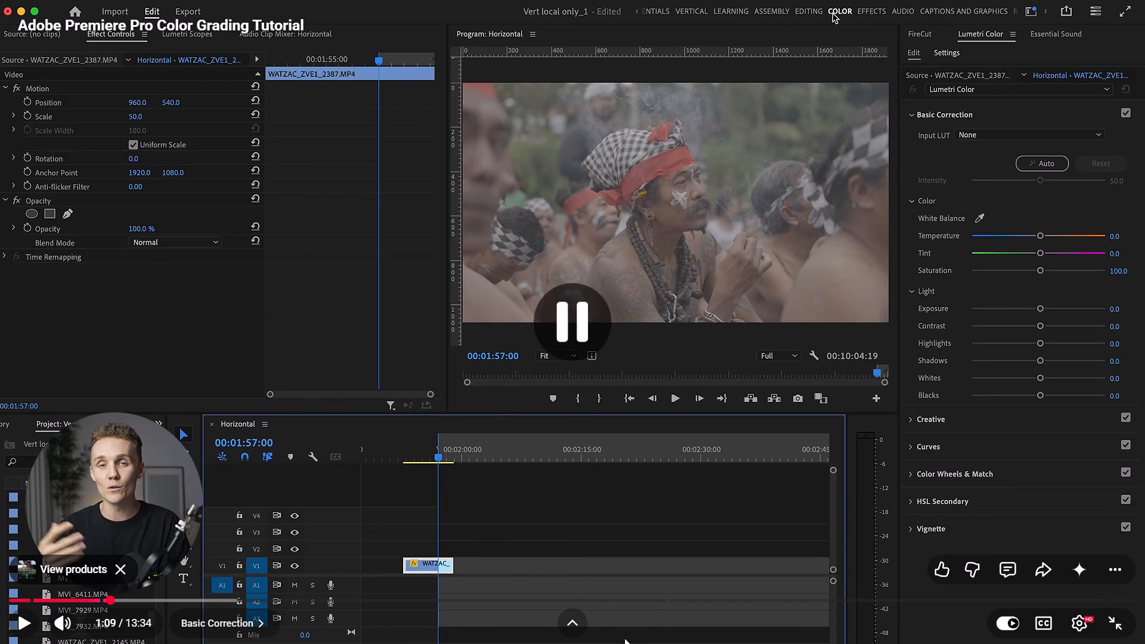
pyautogui.click(1131, 624)
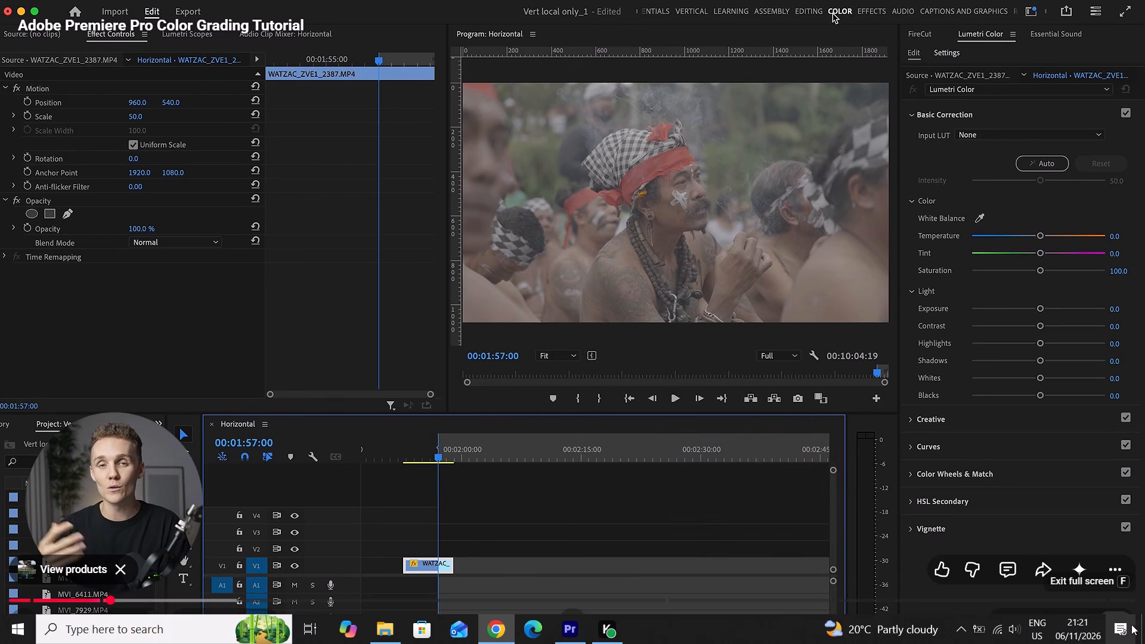
# Switch to Adobe Premiere and dismiss the Project Settings dialog without changing anything.
pyautogui.click(567, 628)
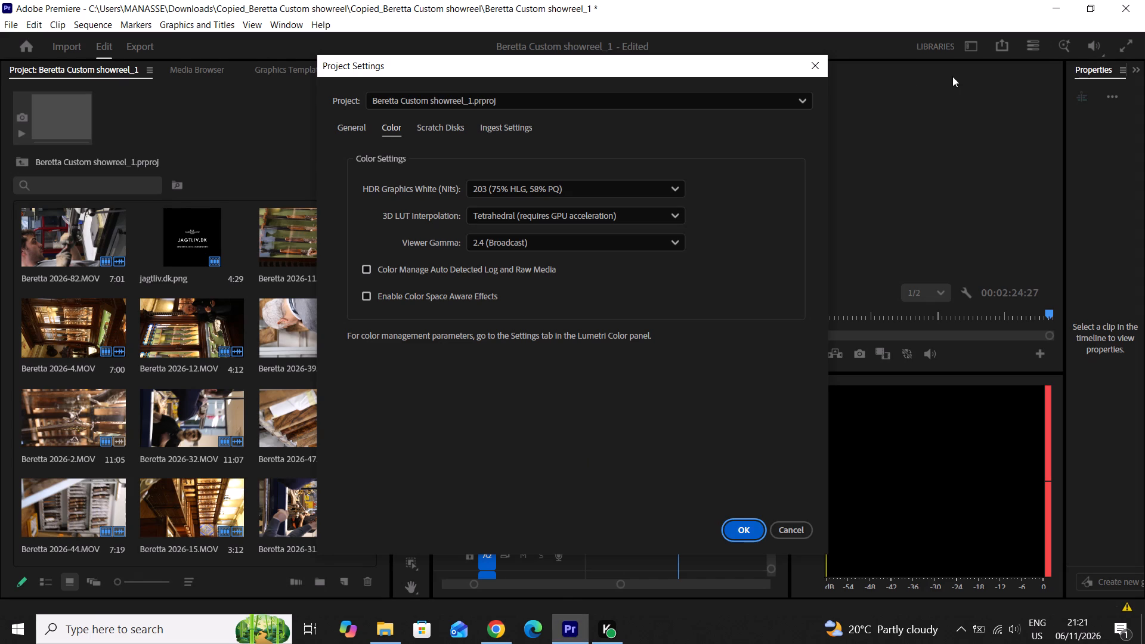
pyautogui.click(916, 87)
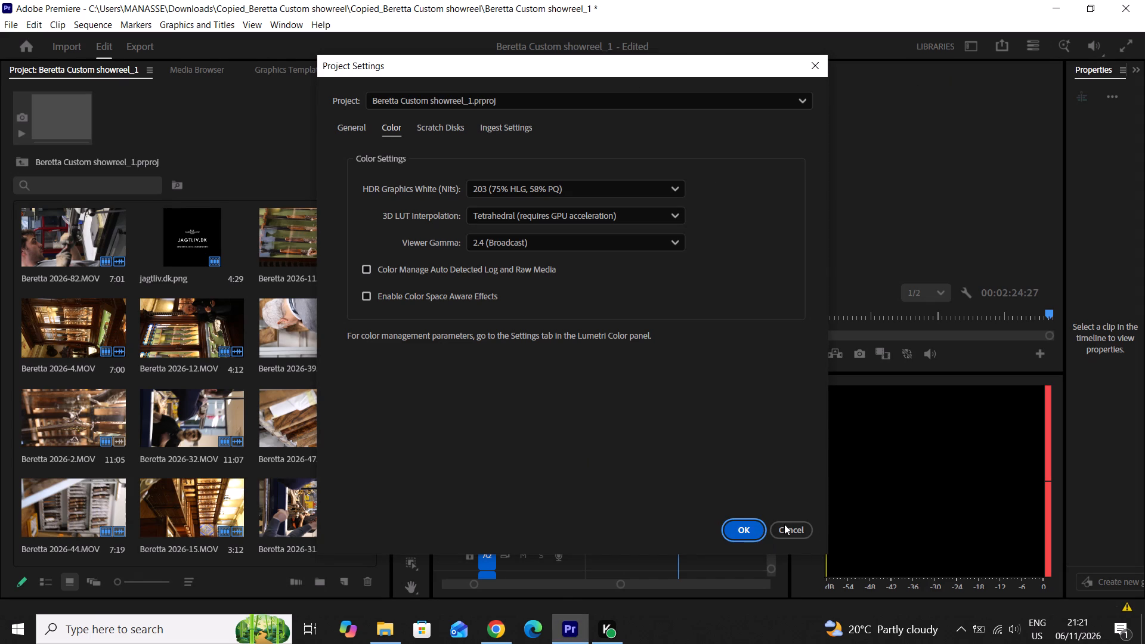
pyautogui.click(784, 524)
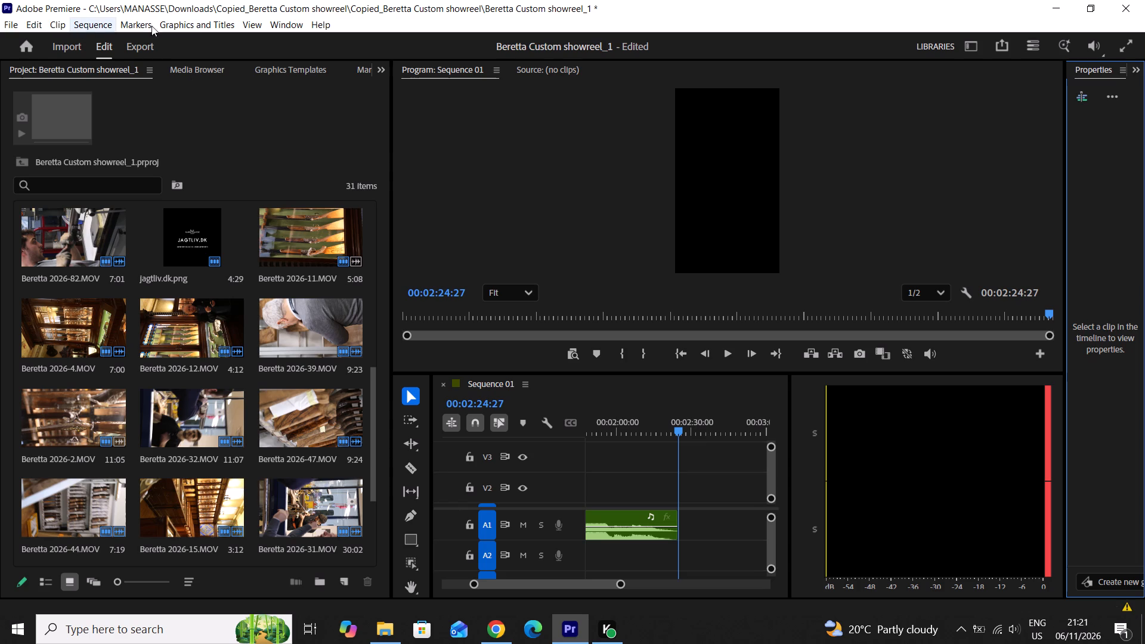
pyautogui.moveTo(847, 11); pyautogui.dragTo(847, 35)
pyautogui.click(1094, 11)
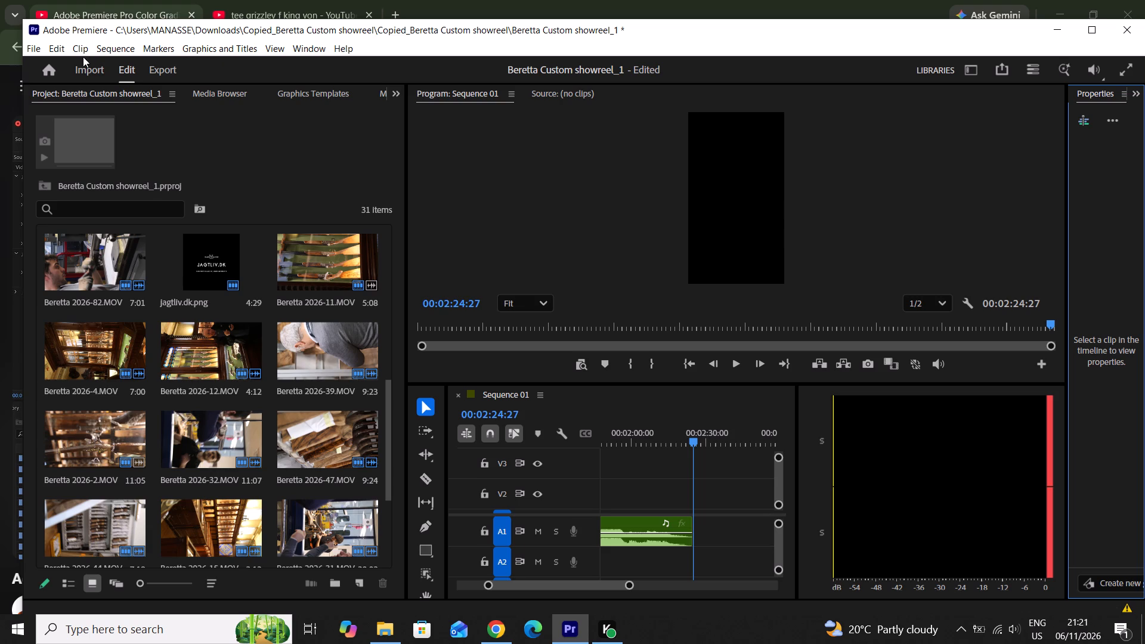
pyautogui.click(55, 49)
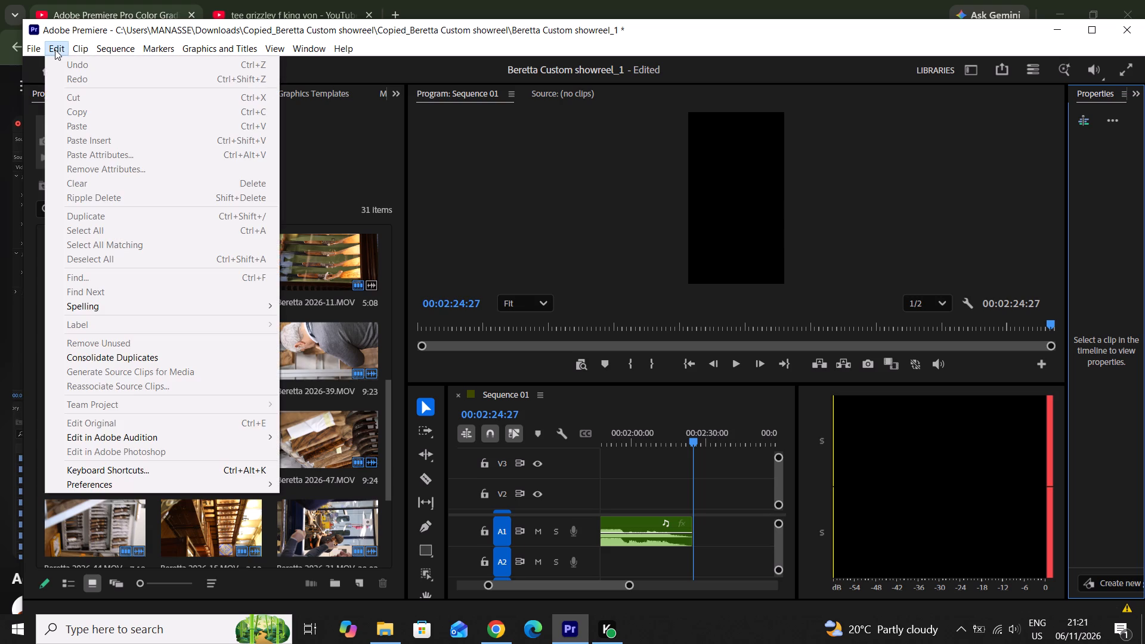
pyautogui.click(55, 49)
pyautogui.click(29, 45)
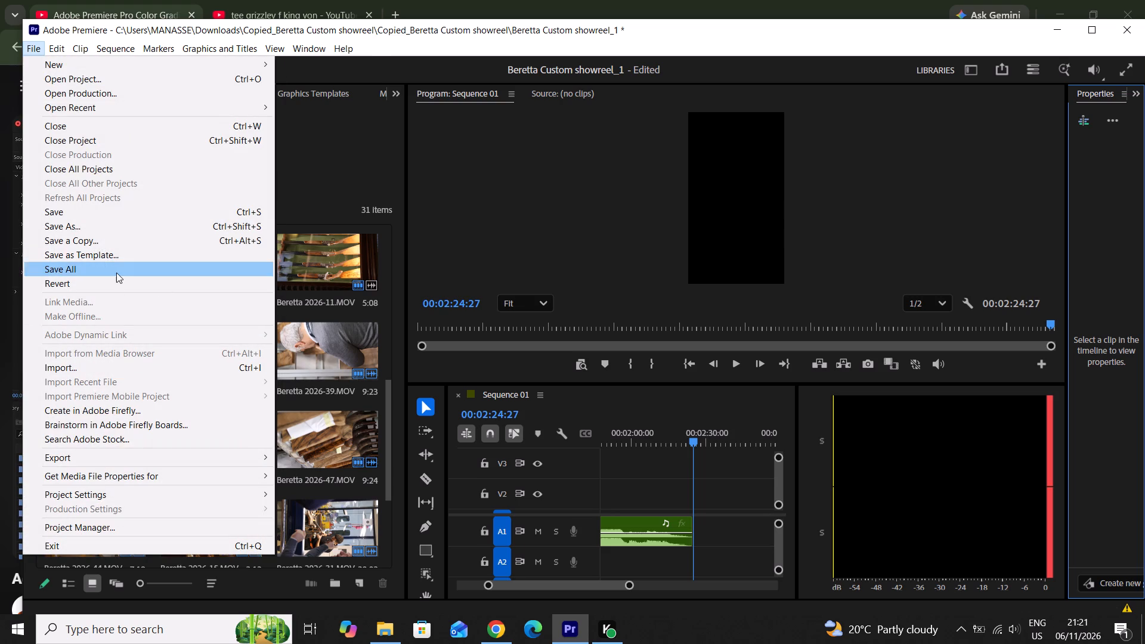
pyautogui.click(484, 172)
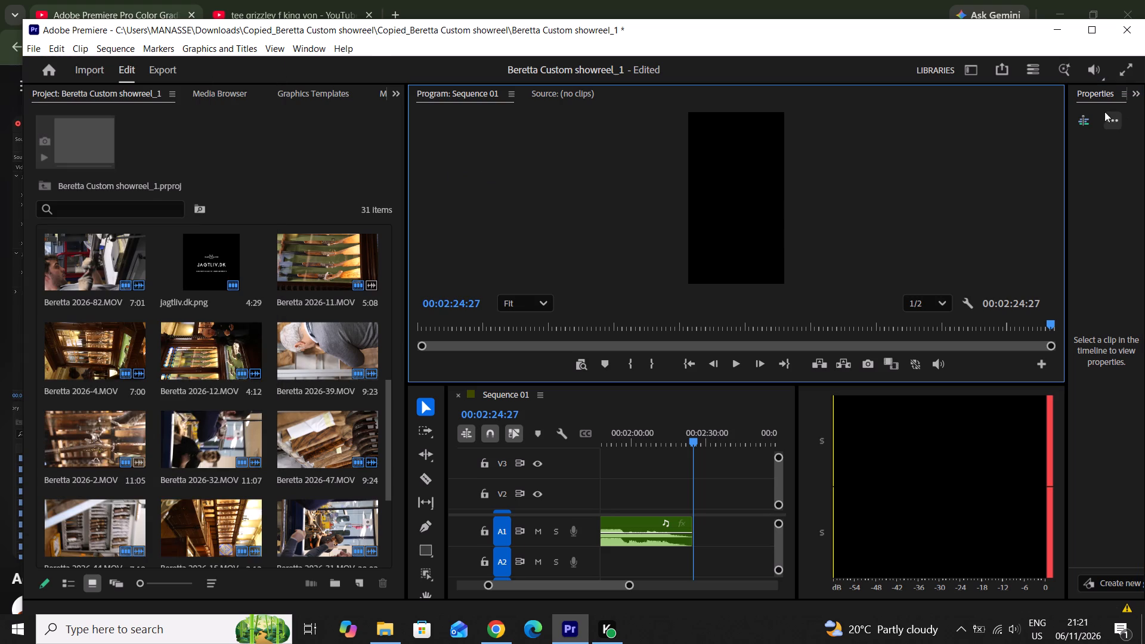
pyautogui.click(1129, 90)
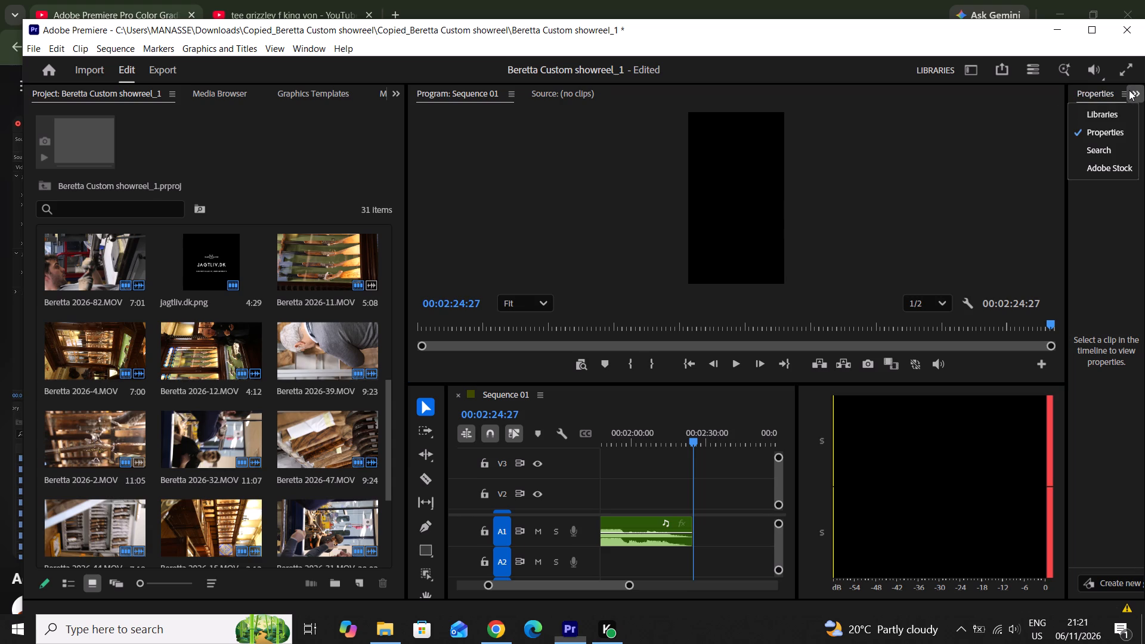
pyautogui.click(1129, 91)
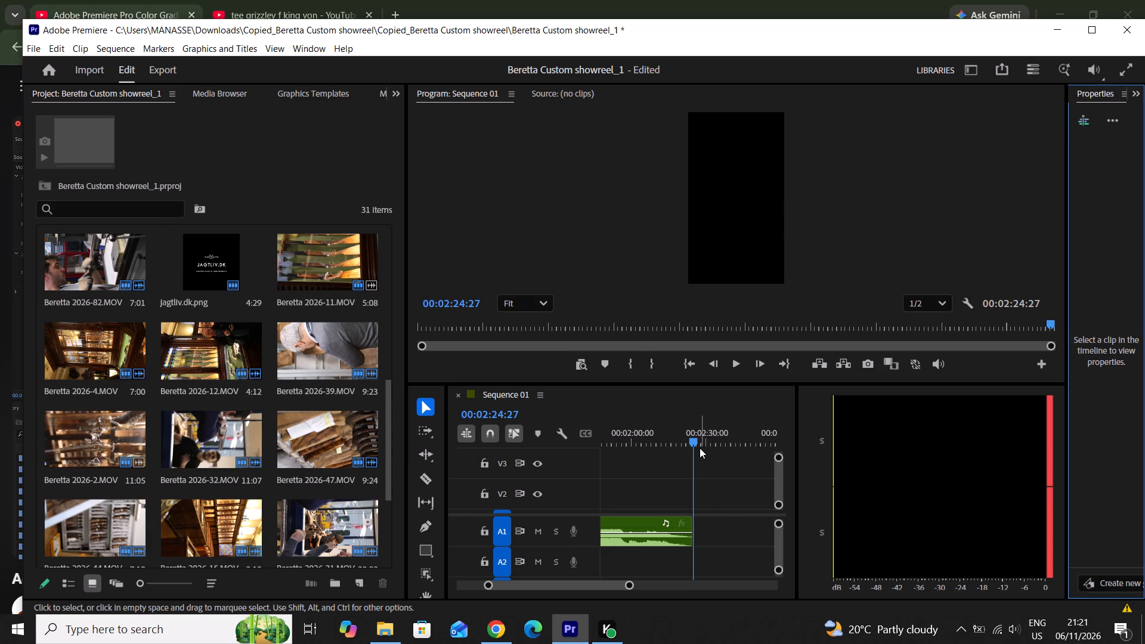
# Move the playhead to the start of Sequence 01, at 00:00:00:00.
pyautogui.moveTo(696, 446); pyautogui.dragTo(469, 456)
pyautogui.click(474, 455)
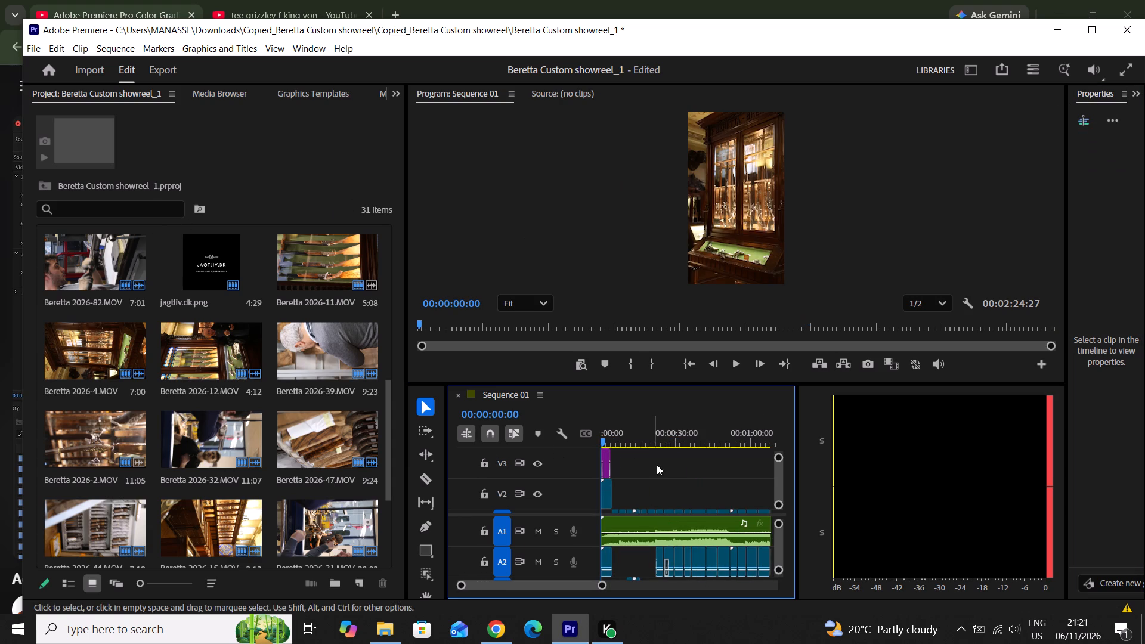
pyautogui.moveTo(602, 586); pyautogui.dragTo(650, 591)
pyautogui.click(792, 481)
pyautogui.click(930, 479)
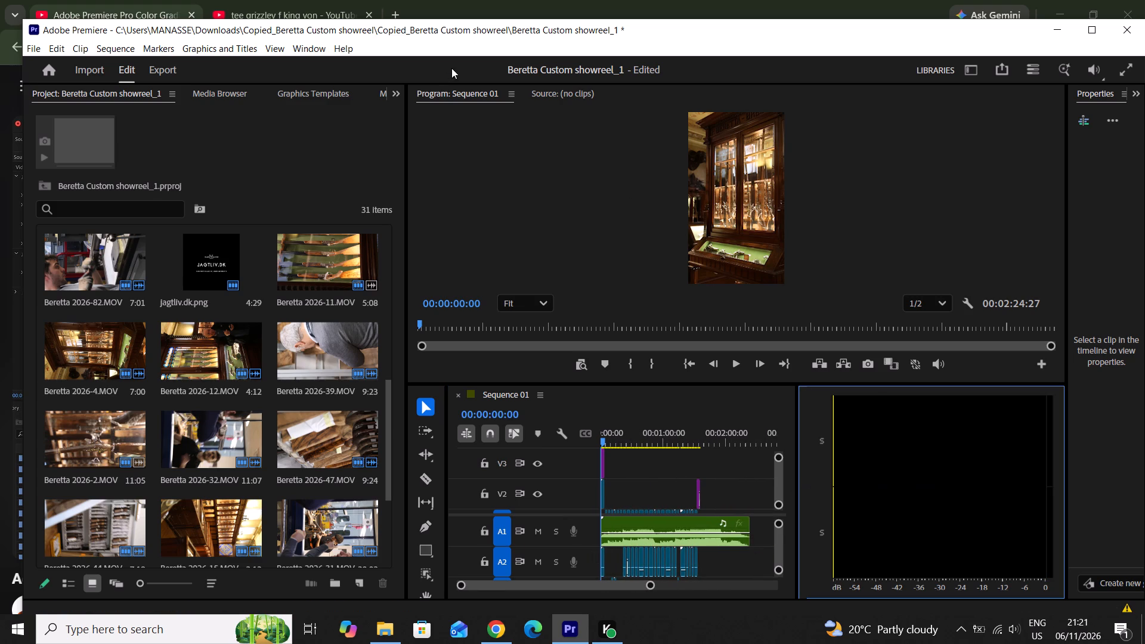
# Maximize the Premiere window and switch to the Color workspace.
pyautogui.click(1084, 21)
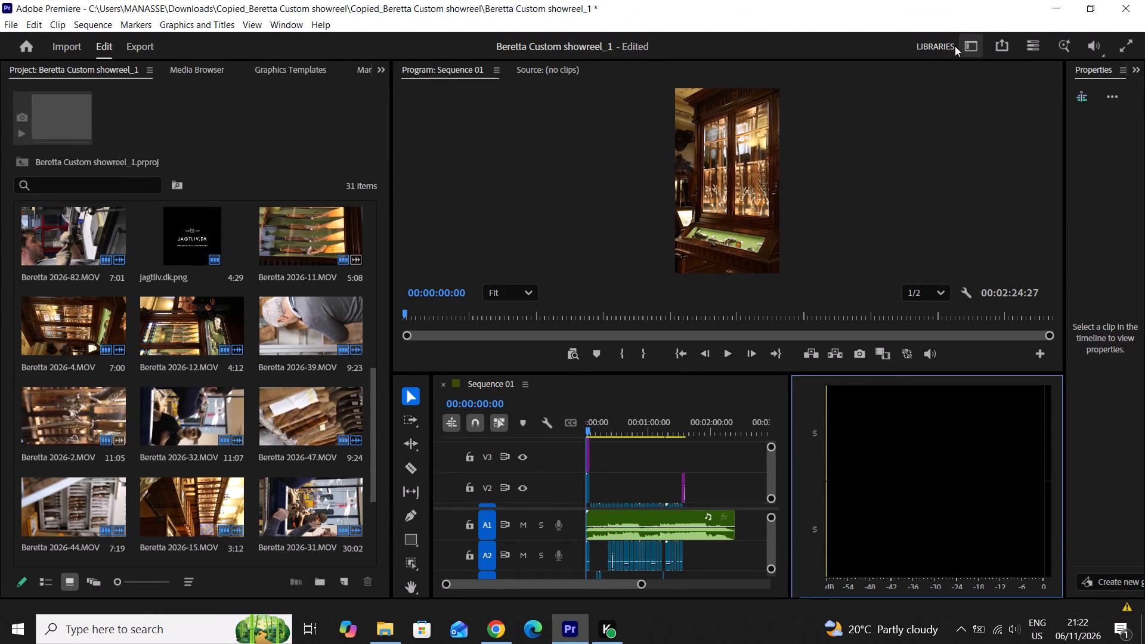
pyautogui.click(971, 47)
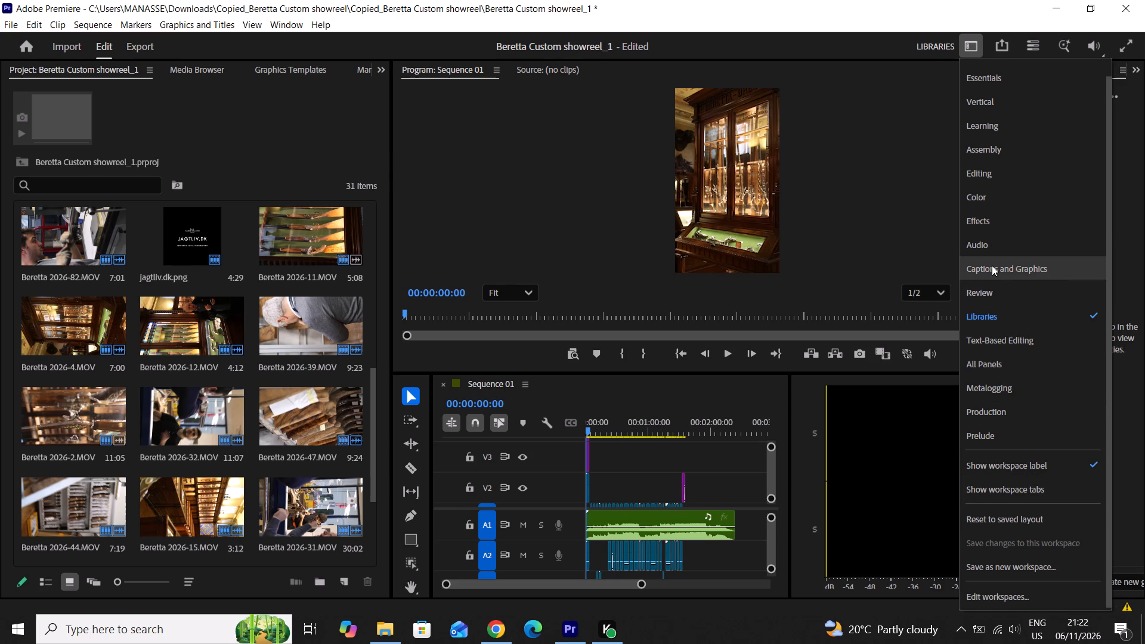
pyautogui.click(992, 206)
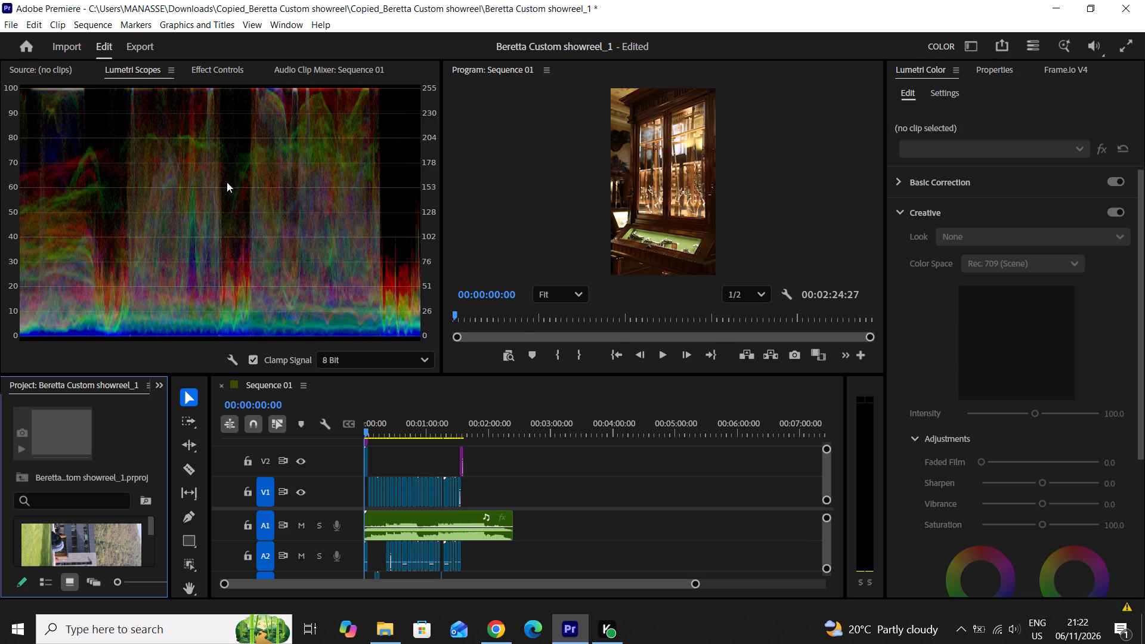
pyautogui.click(169, 69)
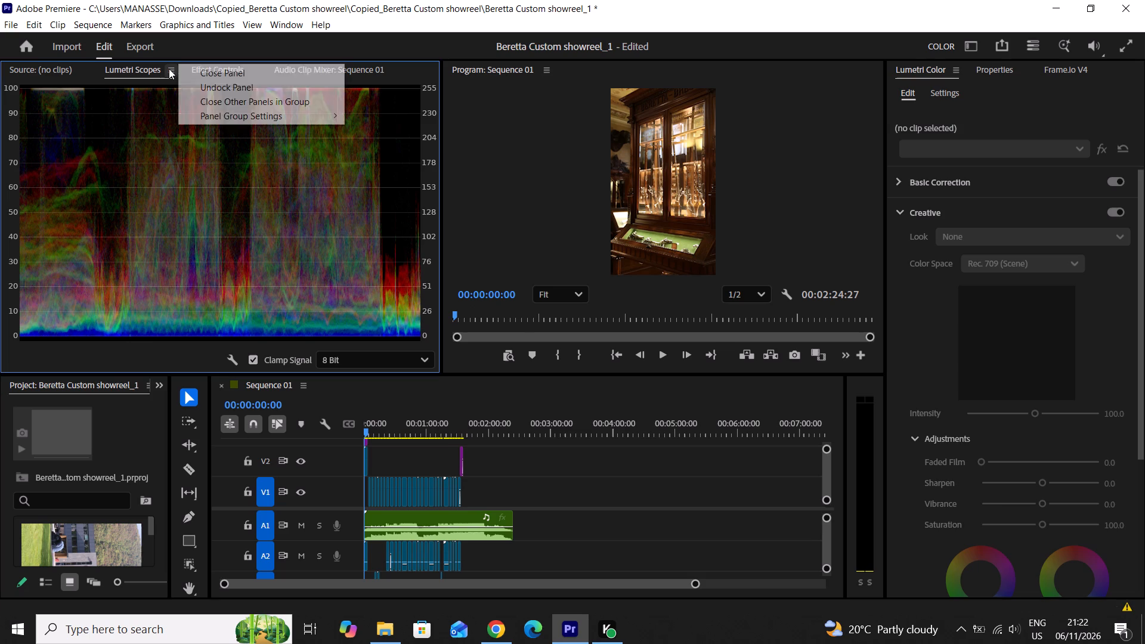
pyautogui.click(169, 69)
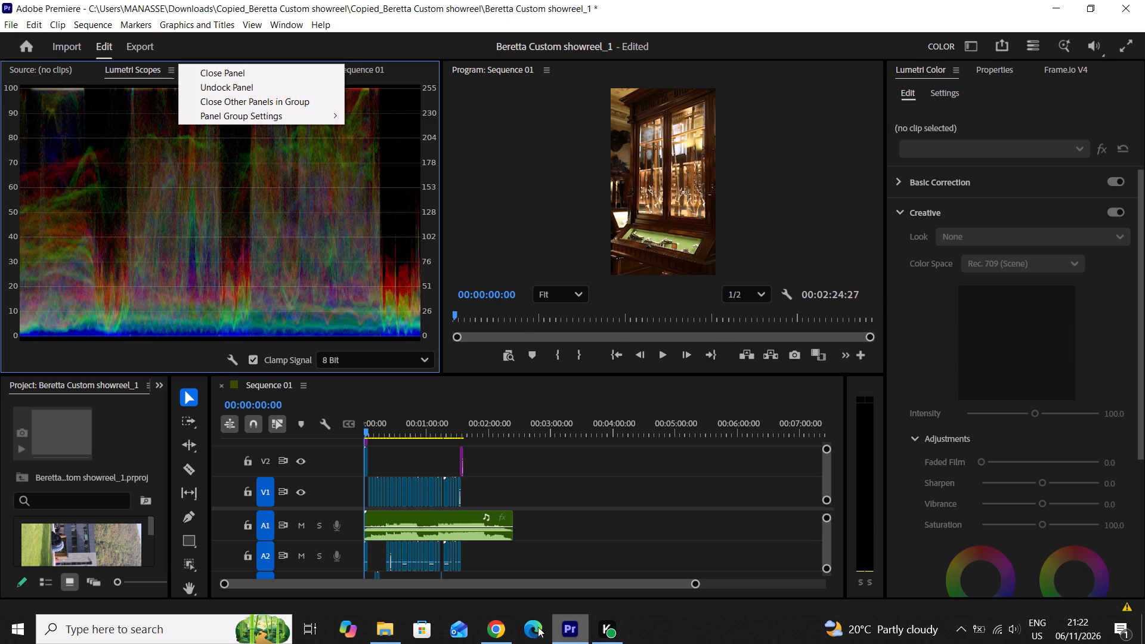
# Return to the tutorial in Chrome, watch from 1:09 to about 1:17, and pause it.
pyautogui.click(494, 626)
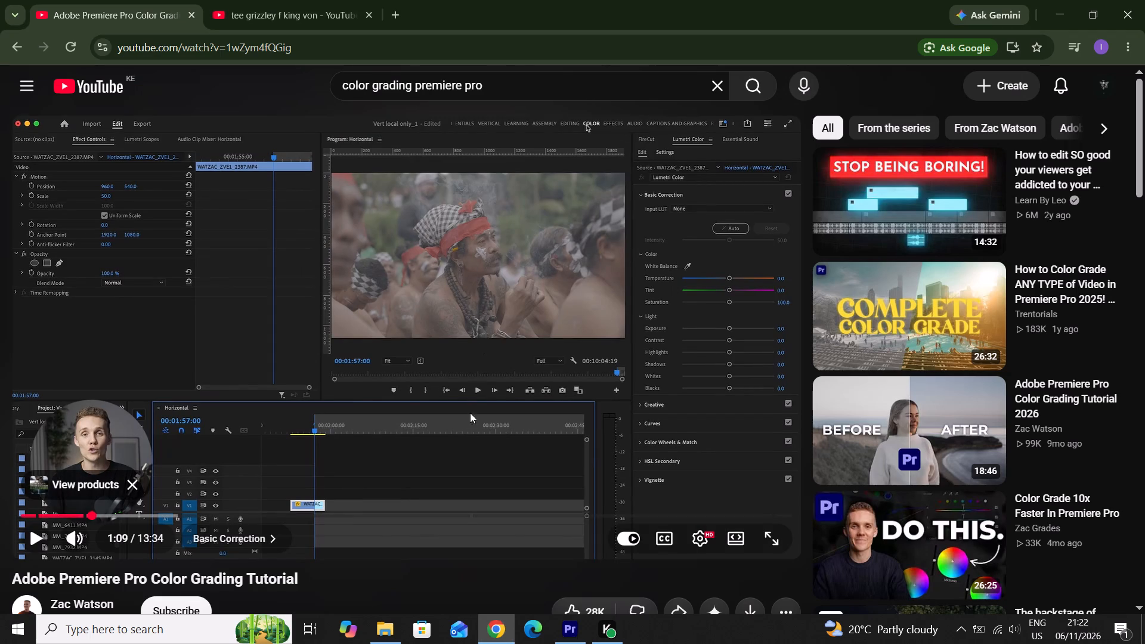
pyautogui.click(482, 373)
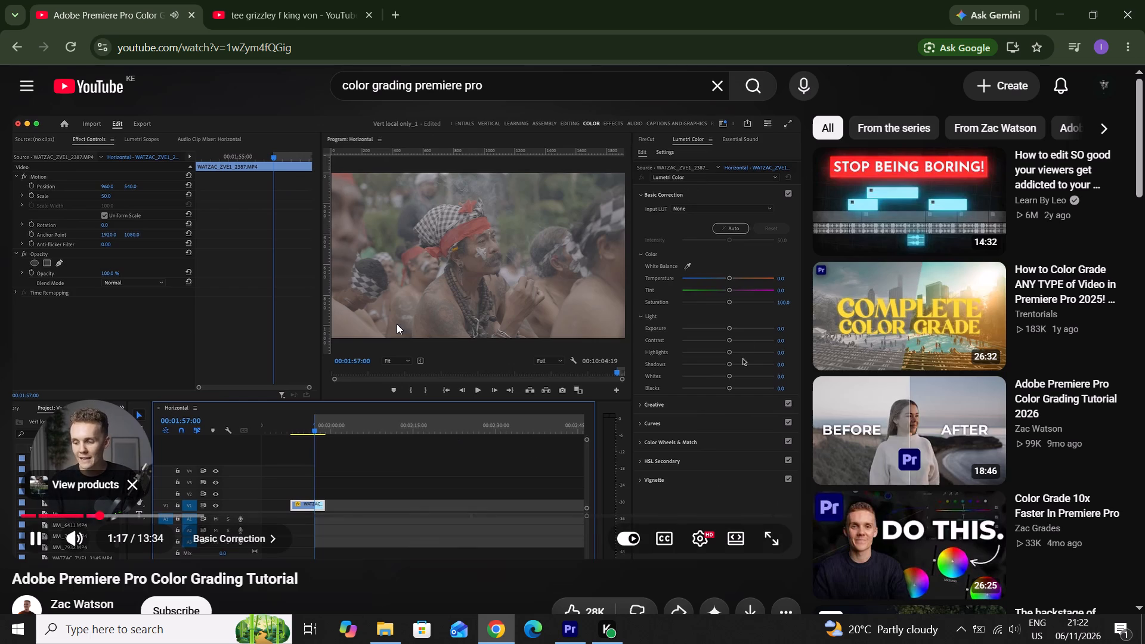
pyautogui.click(461, 332)
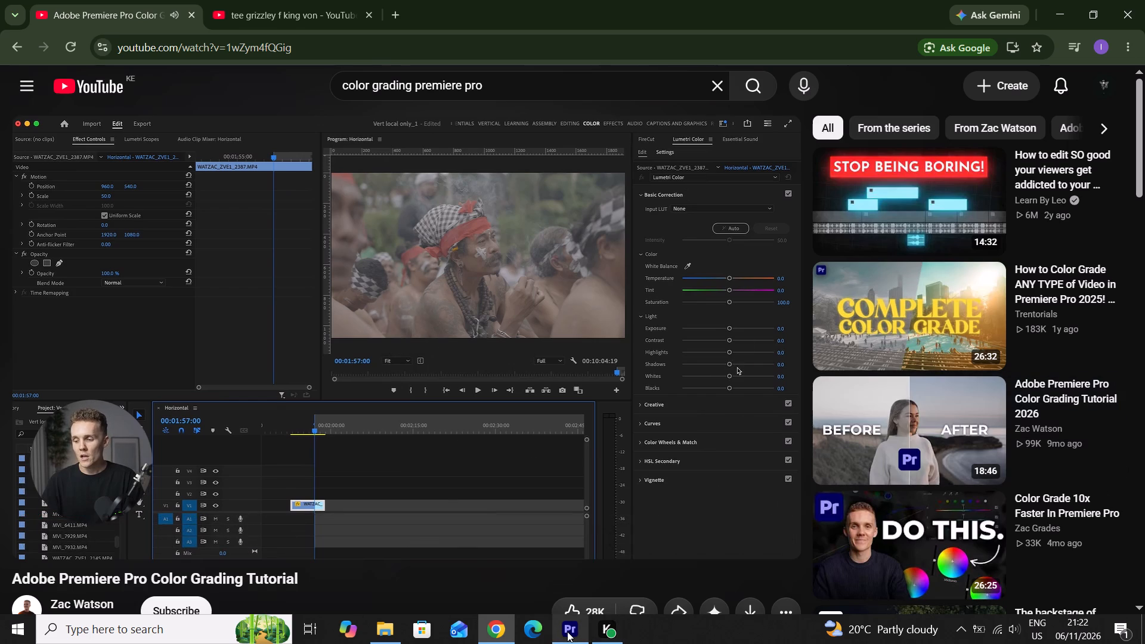
# Switch back to Premiere and expand the Basic Correction section of Lumetri Color.
pyautogui.click(566, 631)
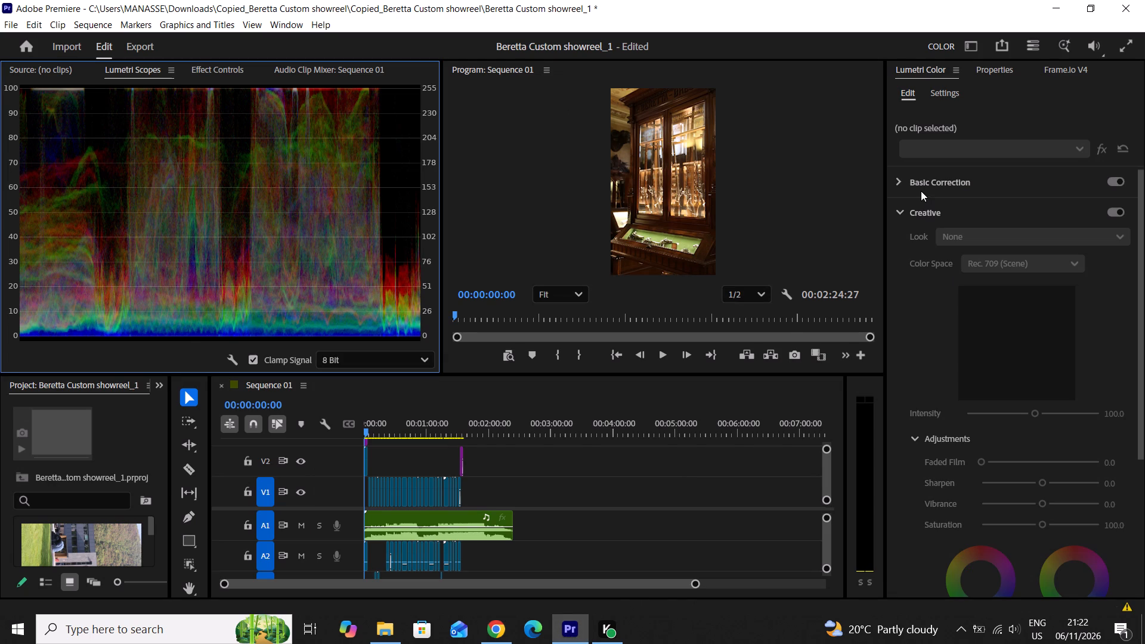
pyautogui.click(898, 182)
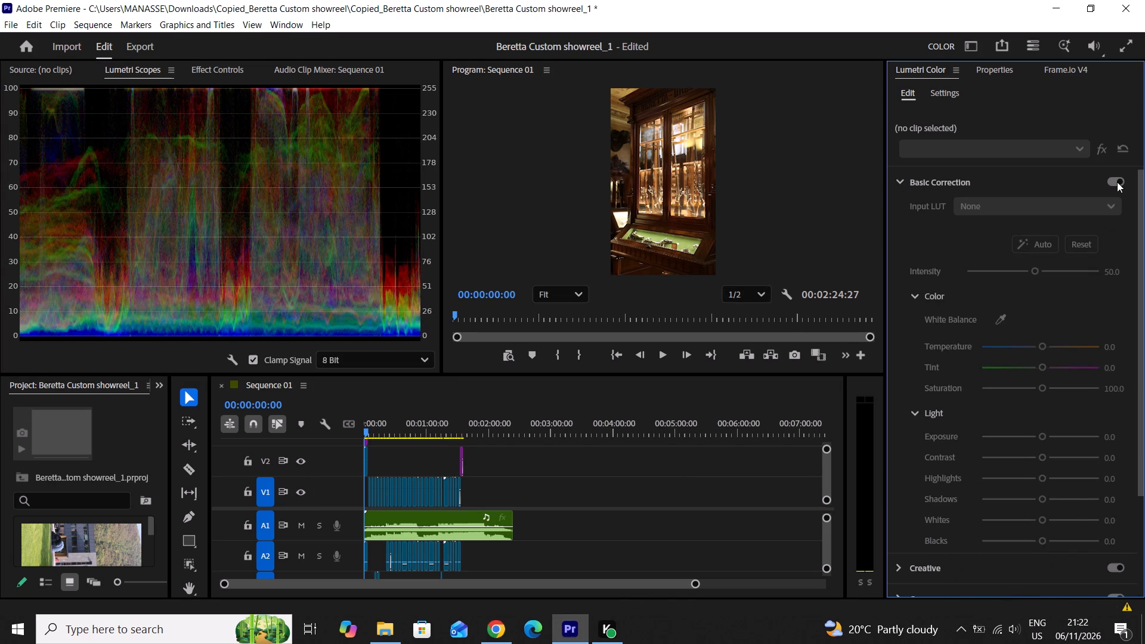
pyautogui.click(1117, 182)
pyautogui.click(1117, 182)
# Resume the tutorial in Chrome to watch the Shadows and Contrast adjustments, and pause it.
pyautogui.click(491, 636)
pyautogui.click(434, 284)
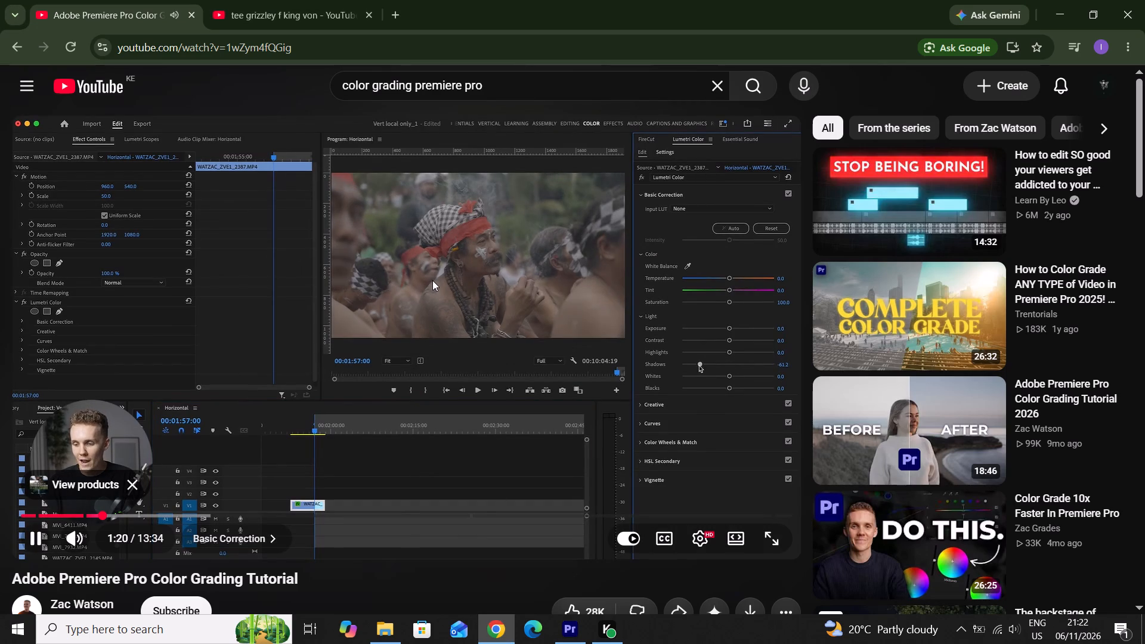
pyautogui.click(431, 288)
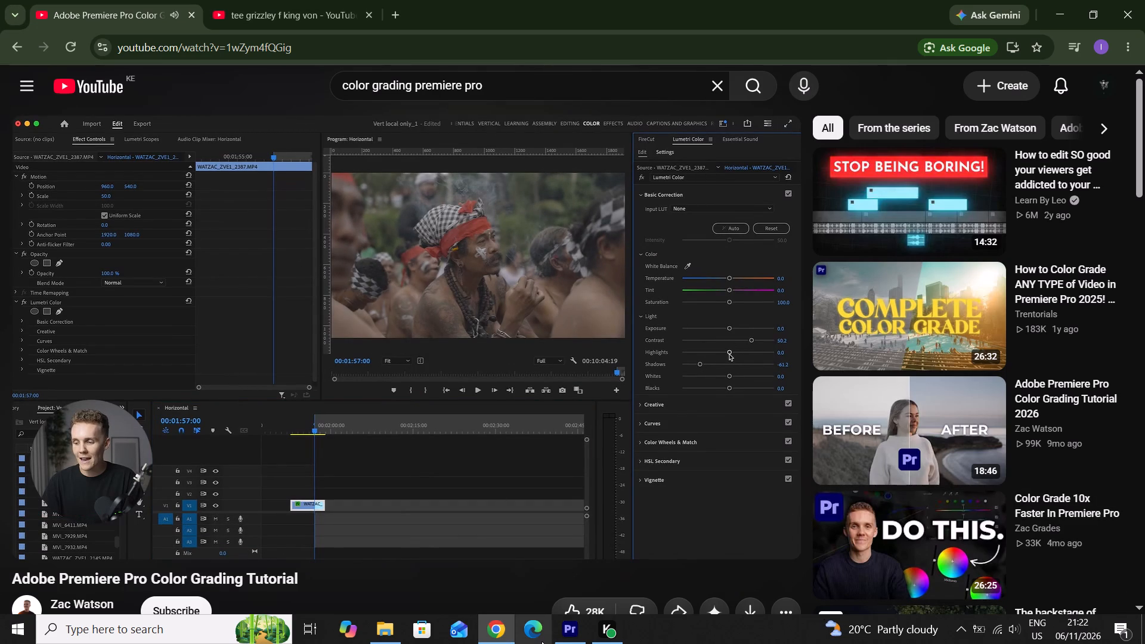
# Switch back to Premiere.
pyautogui.click(562, 643)
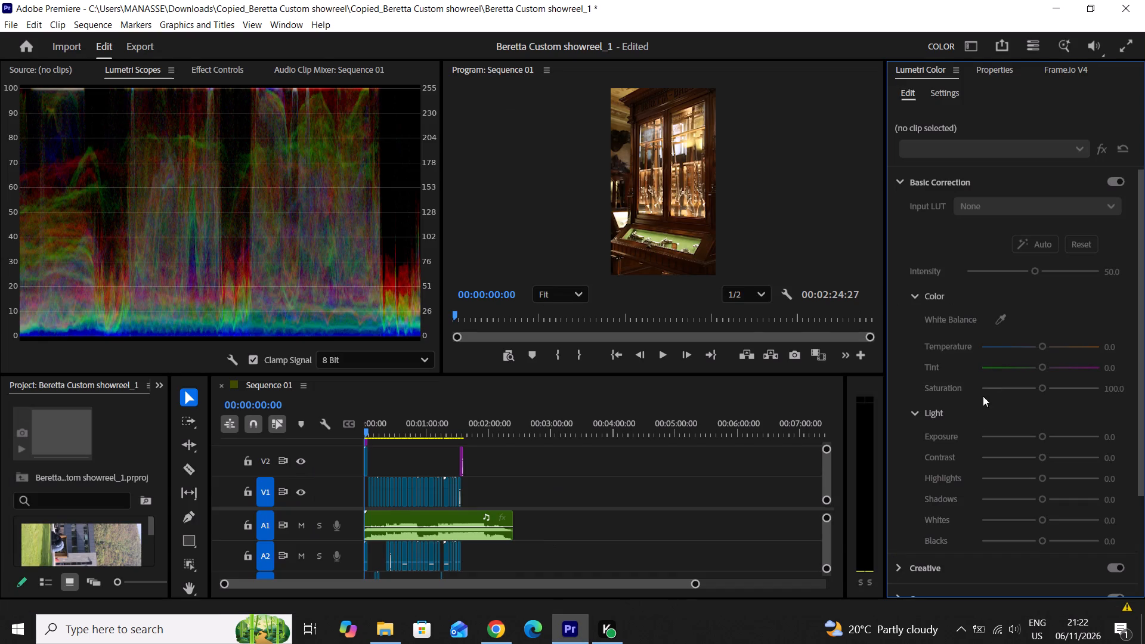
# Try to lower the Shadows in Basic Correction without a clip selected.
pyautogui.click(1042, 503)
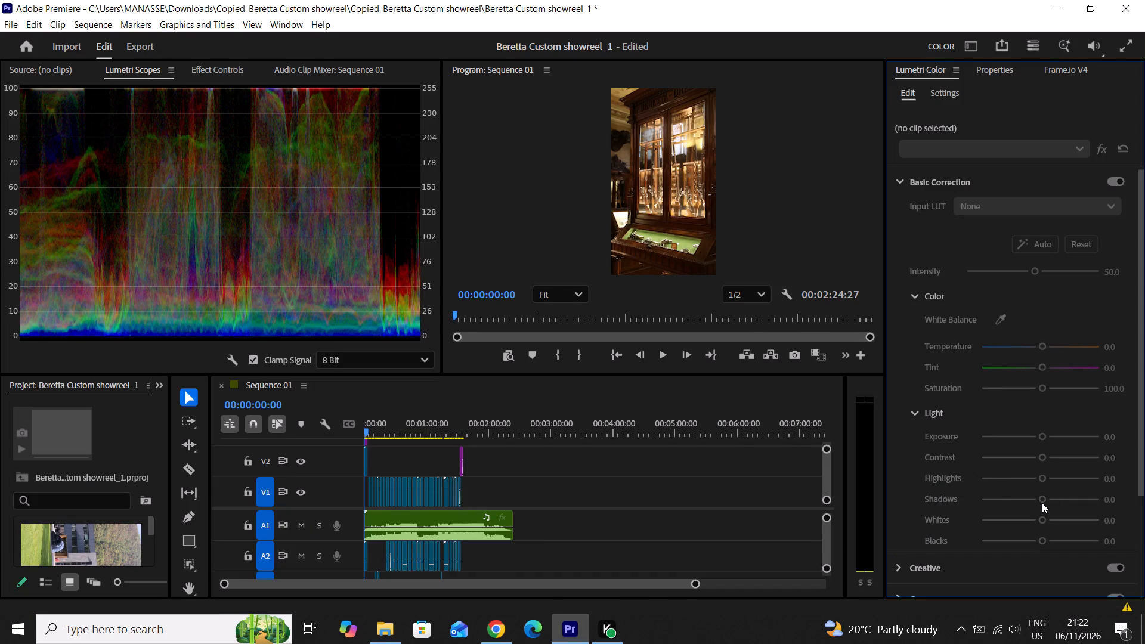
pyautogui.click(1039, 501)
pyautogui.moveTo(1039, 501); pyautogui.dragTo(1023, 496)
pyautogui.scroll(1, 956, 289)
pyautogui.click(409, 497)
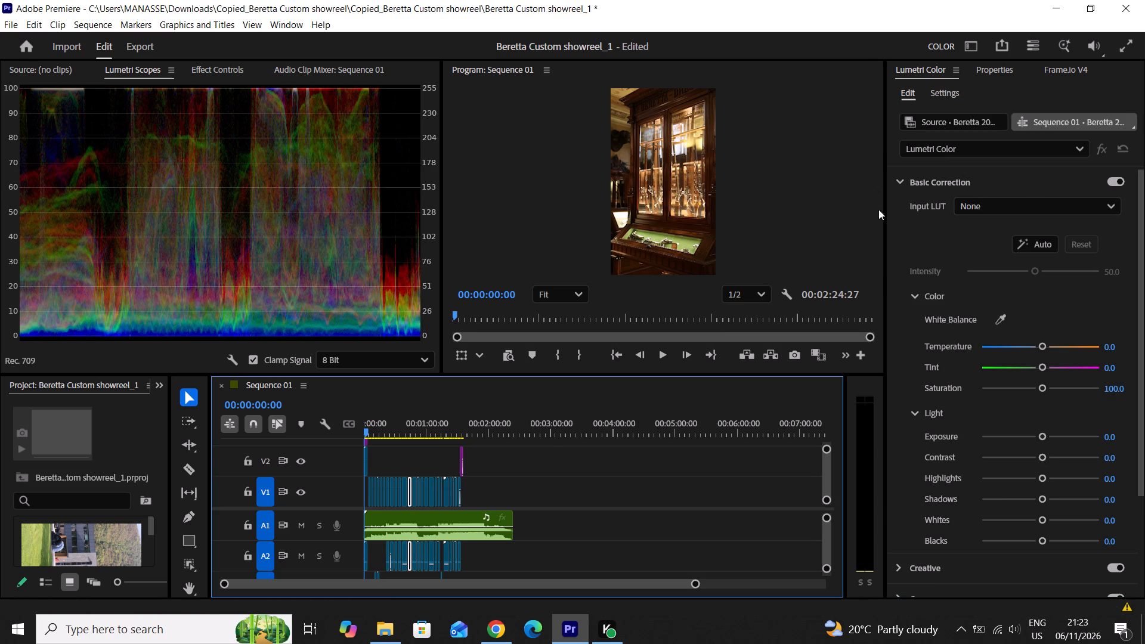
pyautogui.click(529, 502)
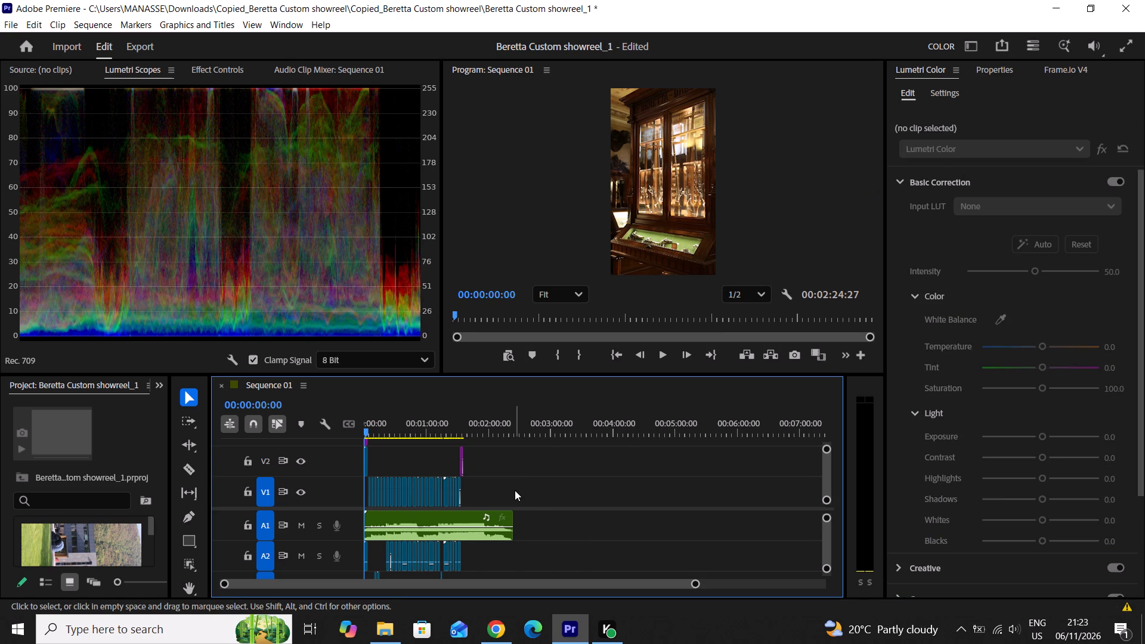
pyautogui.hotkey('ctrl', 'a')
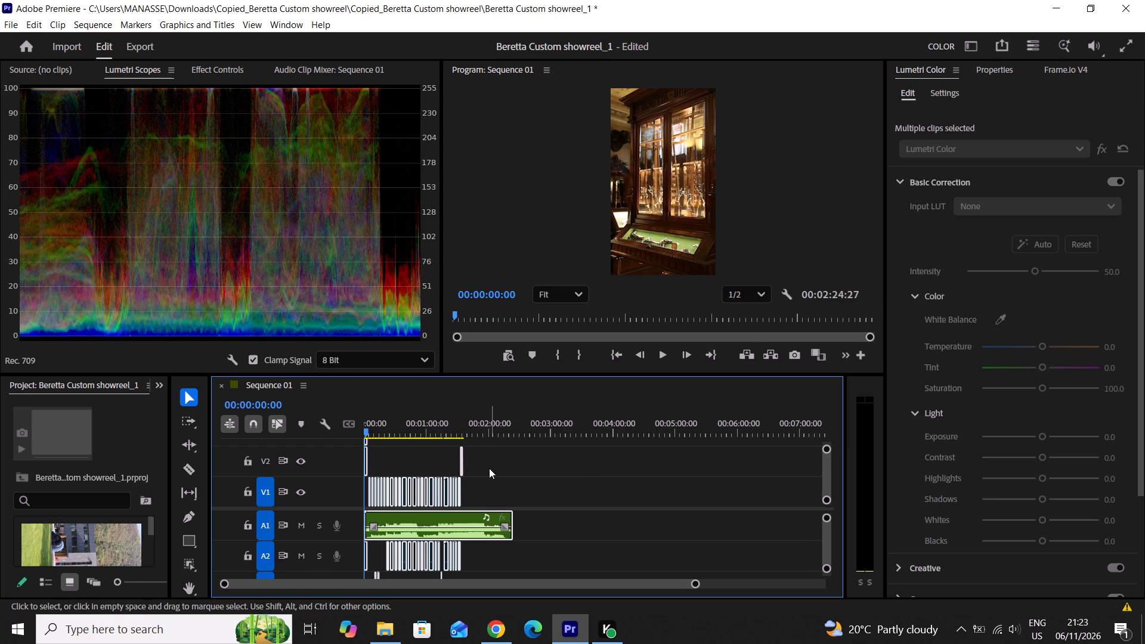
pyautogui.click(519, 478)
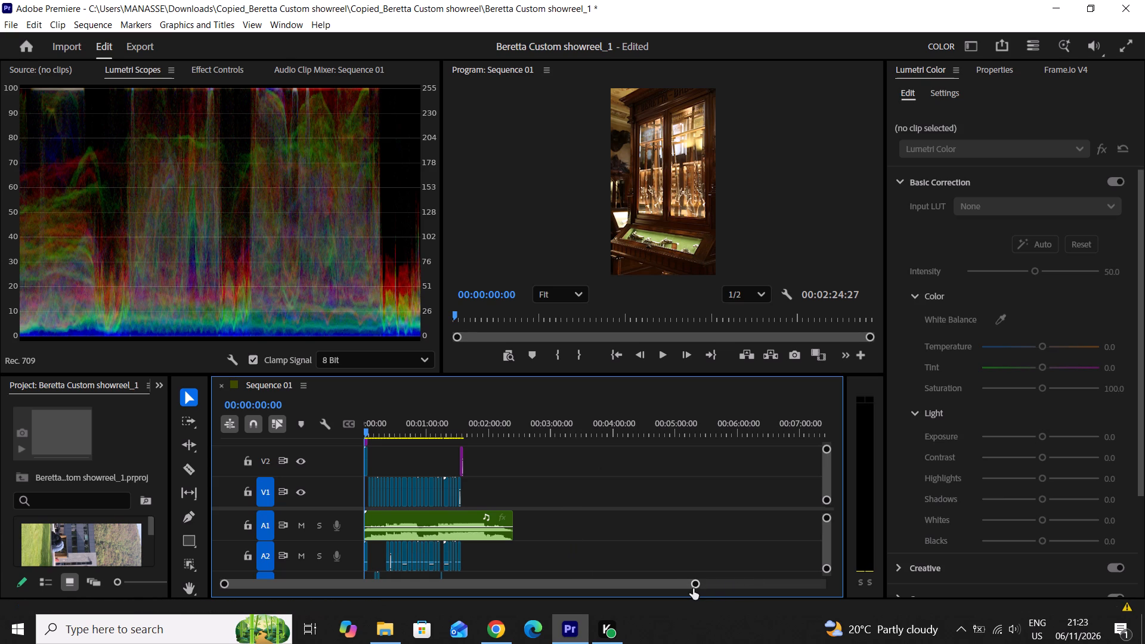
# Set Shadows to -27.0 and Contrast to 23.3 on the first V2 clip, Beretta 2026-4.MOV.
pyautogui.moveTo(692, 589); pyautogui.dragTo(362, 600)
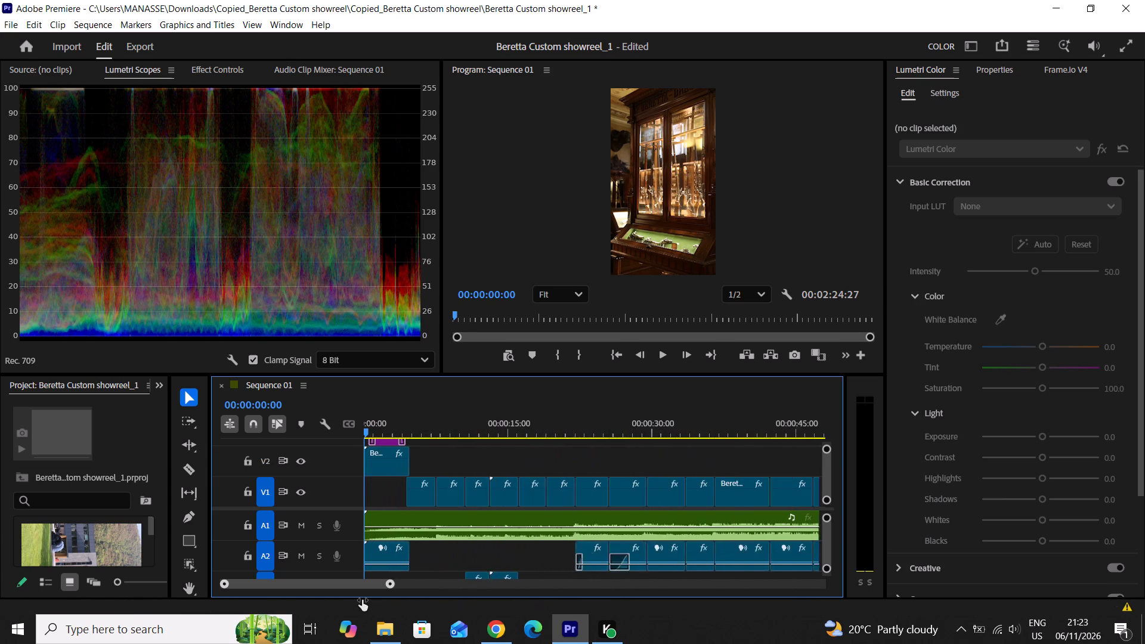
pyautogui.moveTo(362, 600); pyautogui.dragTo(307, 602)
pyautogui.click(434, 465)
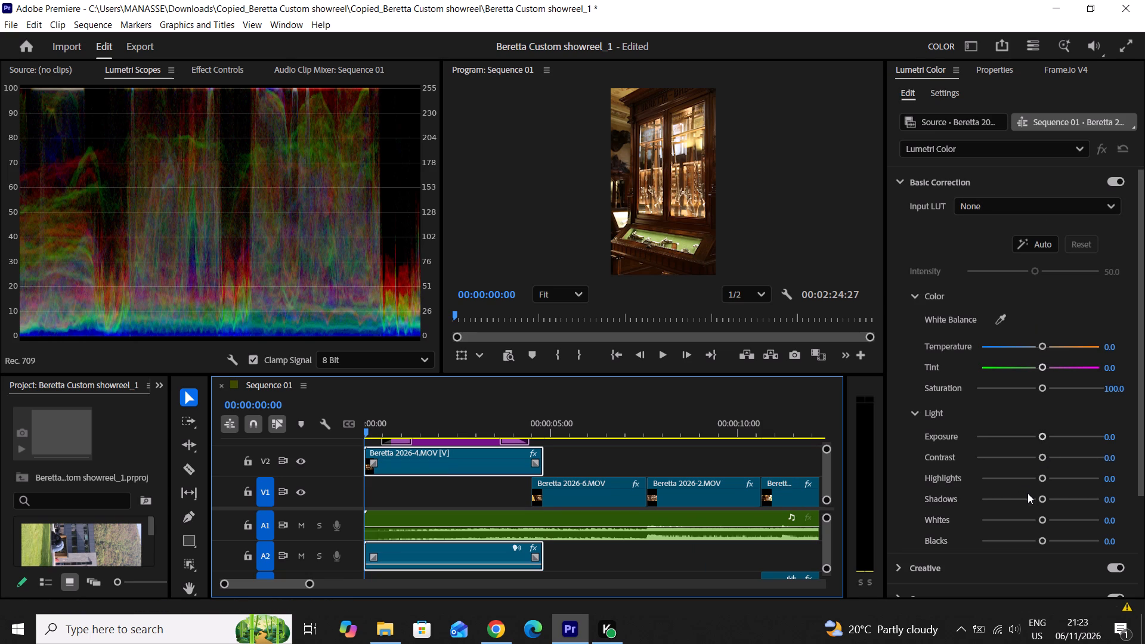
pyautogui.moveTo(1042, 501); pyautogui.dragTo(1027, 502)
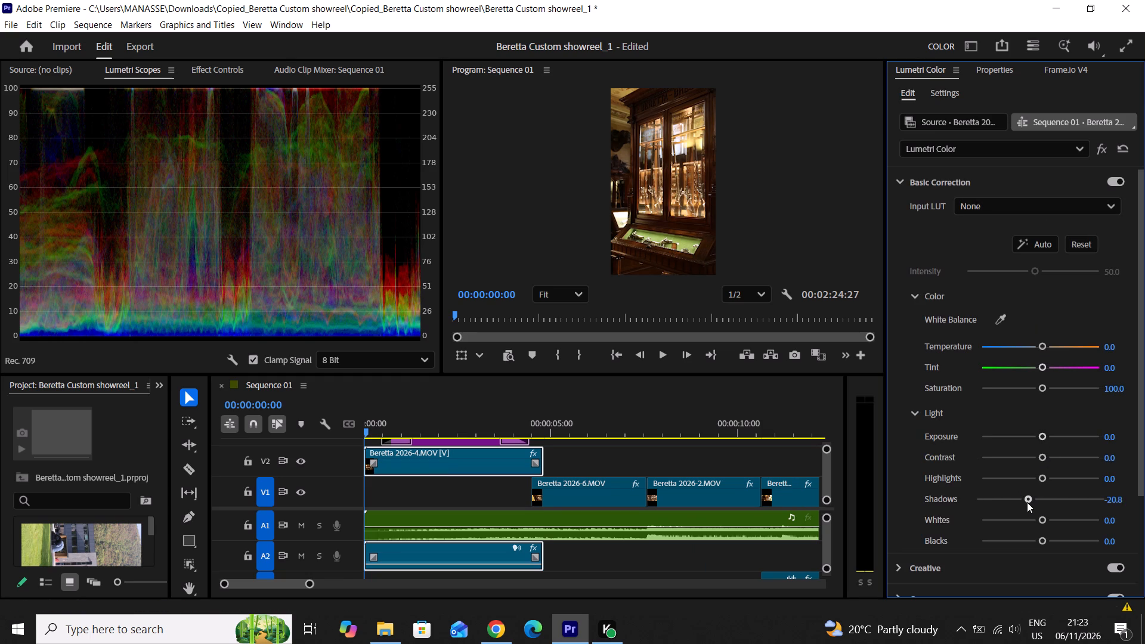
pyautogui.moveTo(1027, 502); pyautogui.dragTo(1023, 503)
pyautogui.moveTo(1047, 457); pyautogui.dragTo(1047, 456)
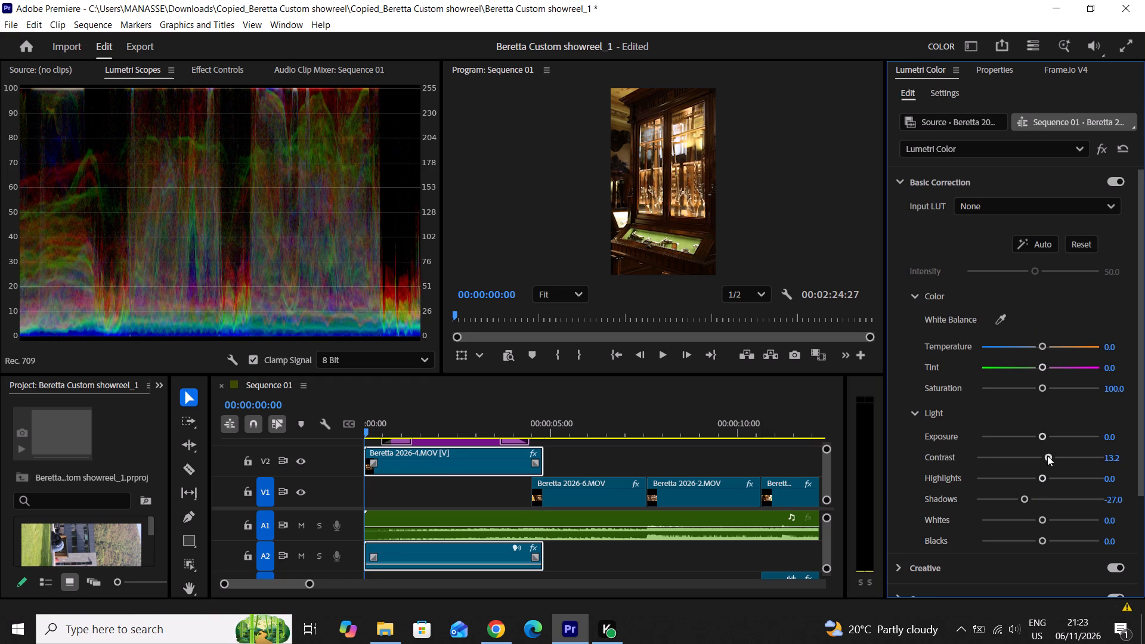
pyautogui.moveTo(1047, 456); pyautogui.dragTo(1053, 452)
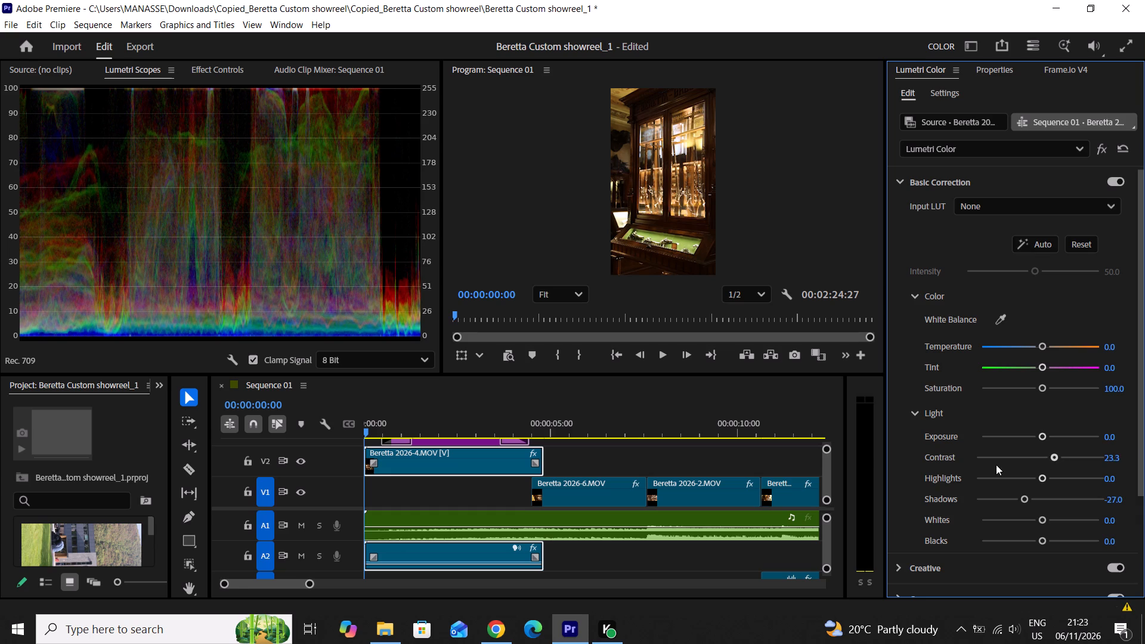
# Return to the tutorial in Chrome, watch the Highlights adjustment from 1:22 to about 1:24, and pause it.
pyautogui.click(493, 643)
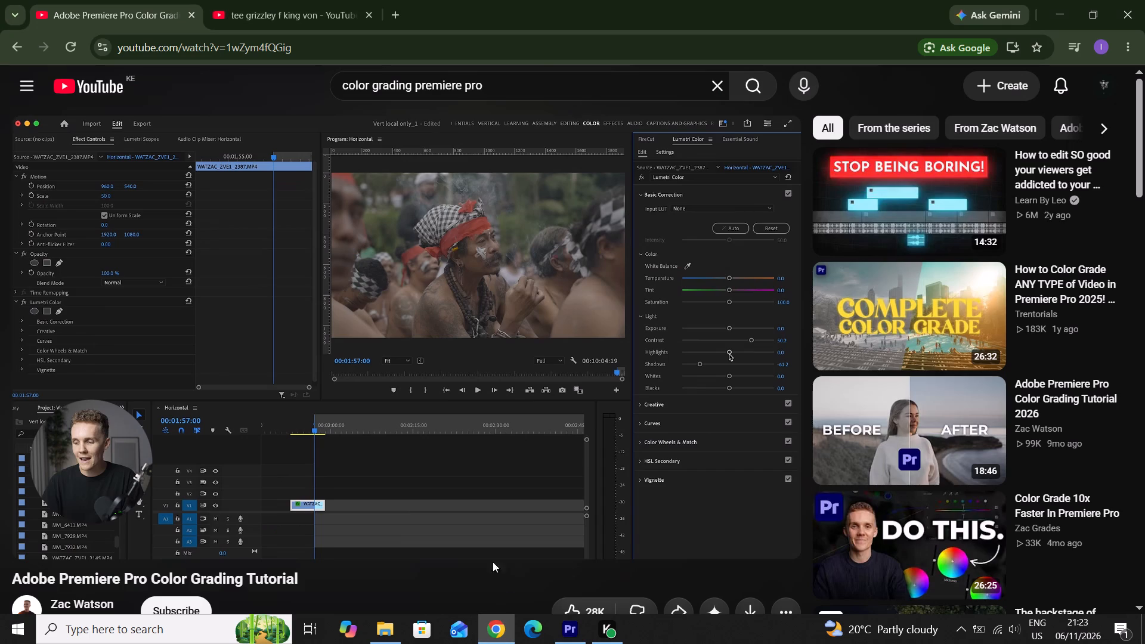
pyautogui.click(482, 351)
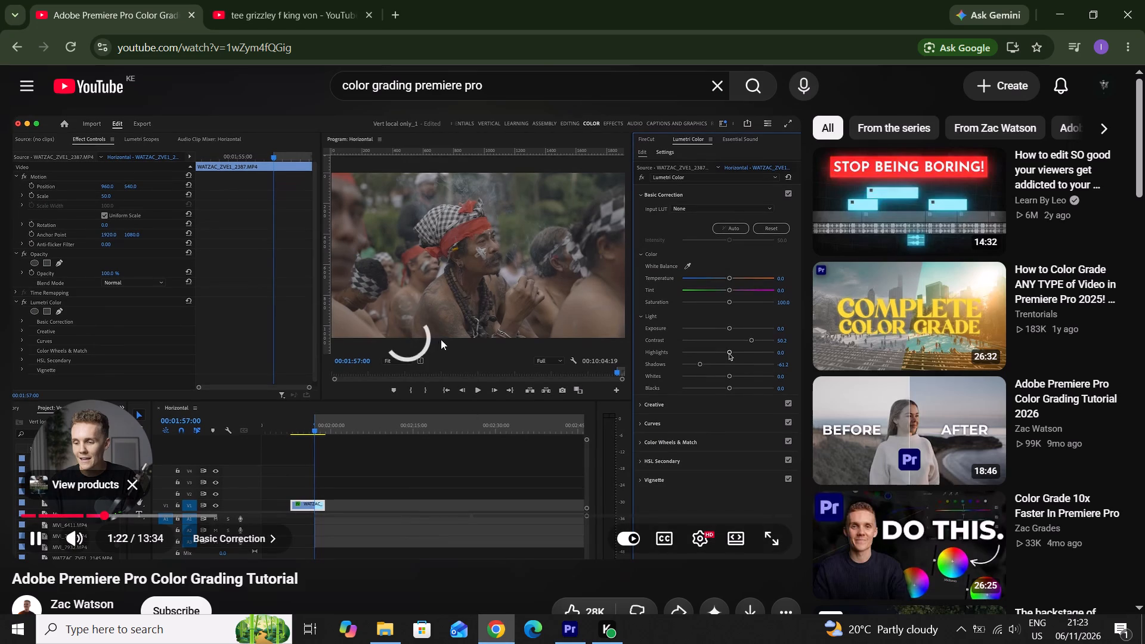
pyautogui.click(466, 358)
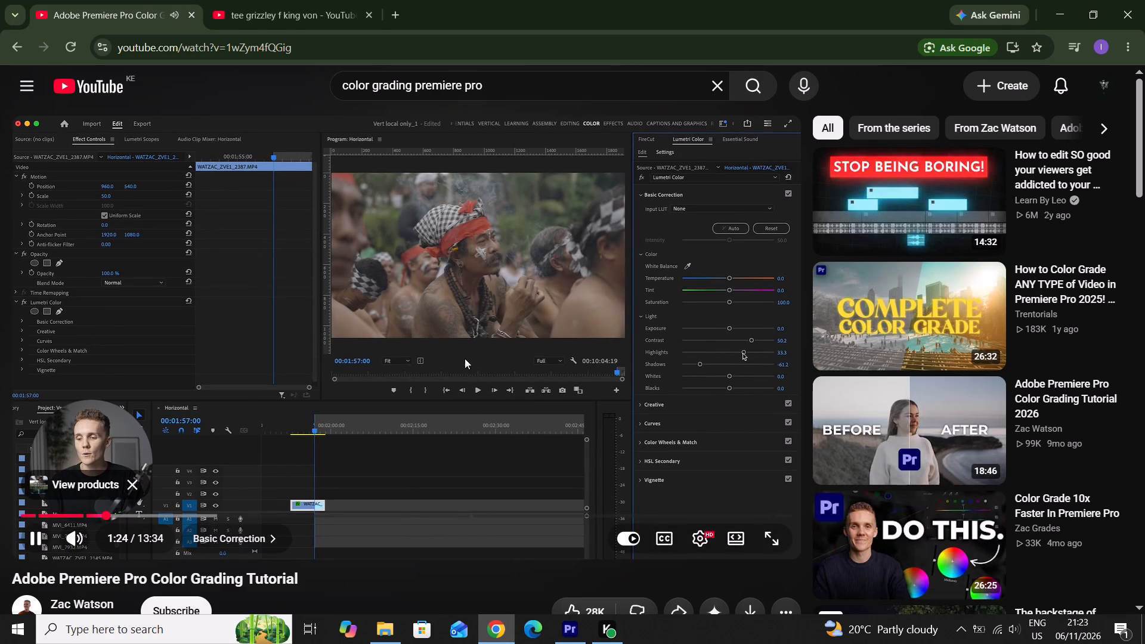
# Switch back to Premiere and raise the Highlights of the Beretta 2026-4.MOV clip to 42.1.
pyautogui.click(564, 629)
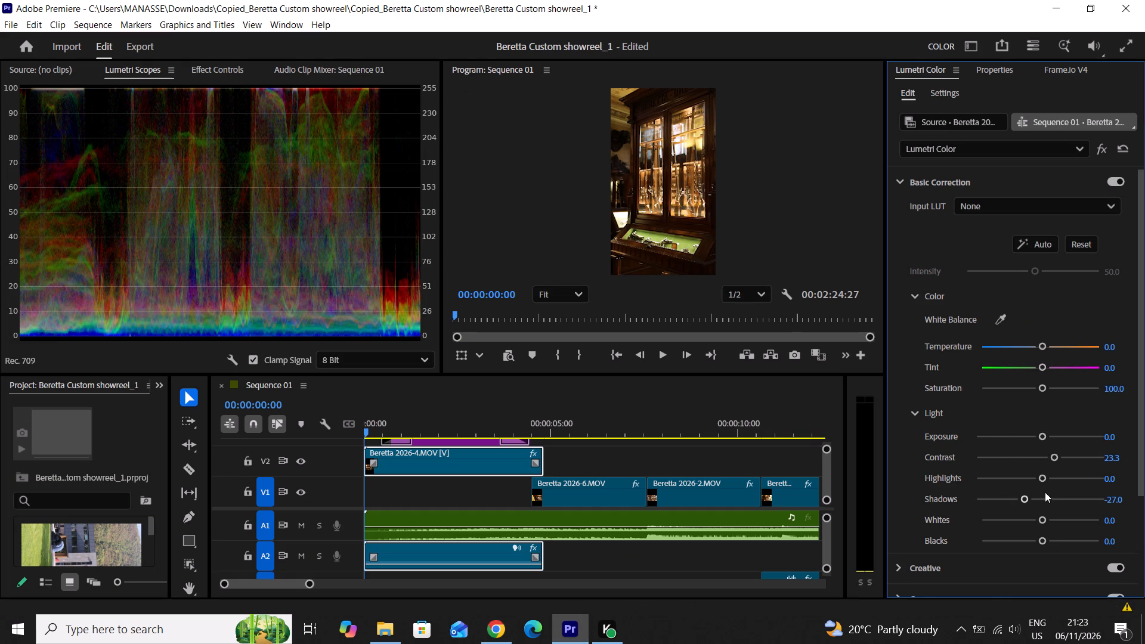
pyautogui.moveTo(1044, 477); pyautogui.dragTo(1059, 481)
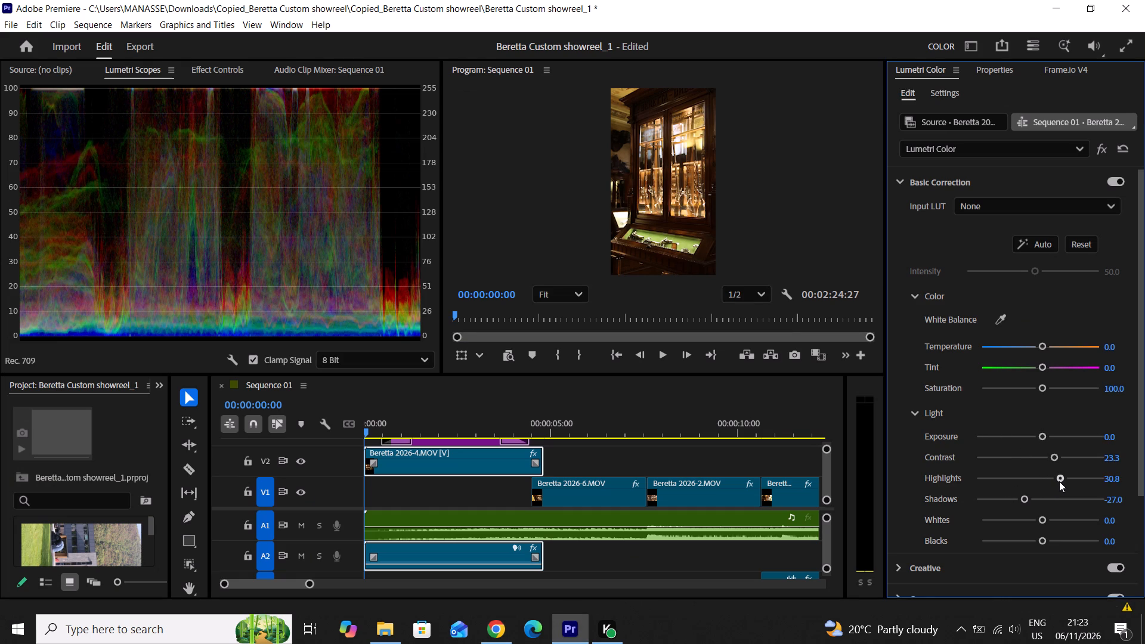
pyautogui.moveTo(1059, 481); pyautogui.dragTo(1064, 482)
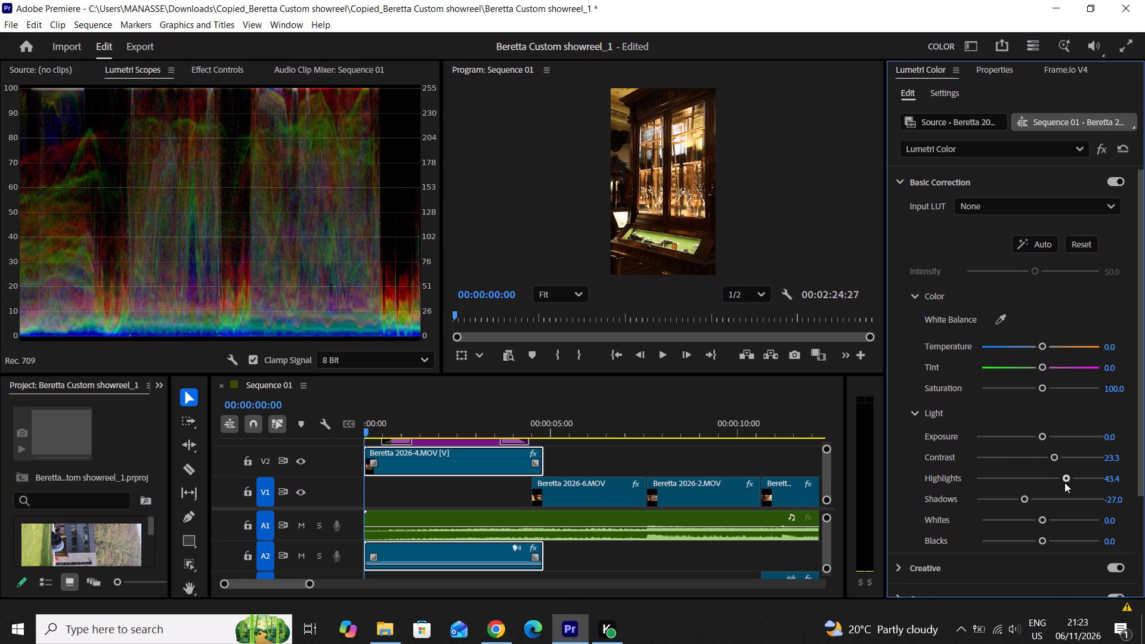
pyautogui.moveTo(1064, 482); pyautogui.dragTo(1060, 487)
pyautogui.moveTo(1060, 487); pyautogui.dragTo(1063, 487)
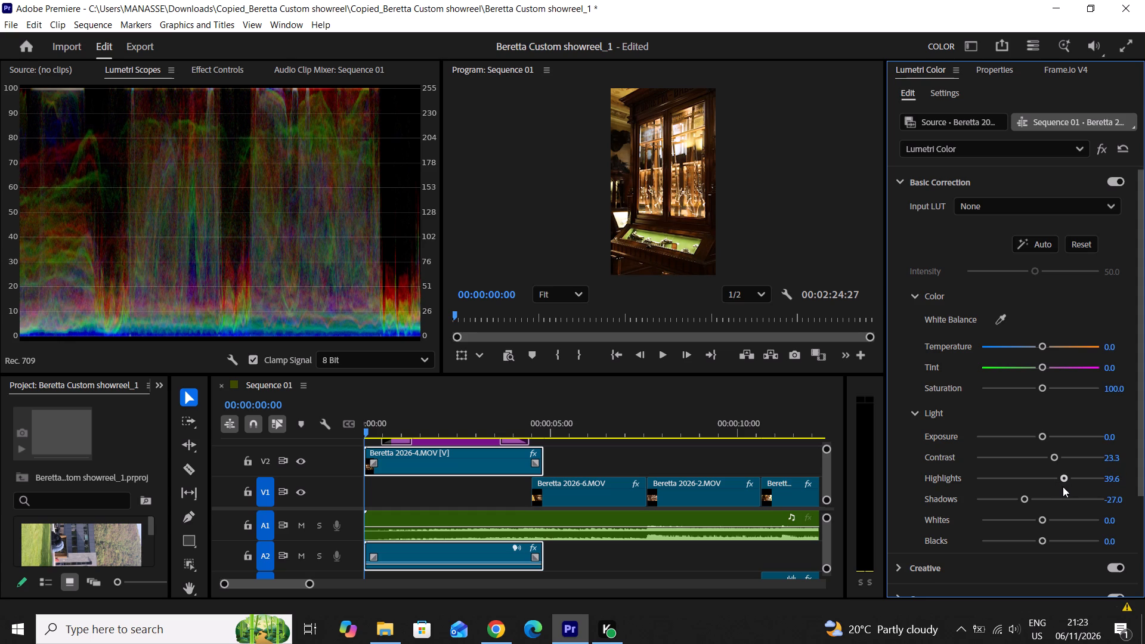
pyautogui.moveTo(1063, 487); pyautogui.dragTo(1064, 487)
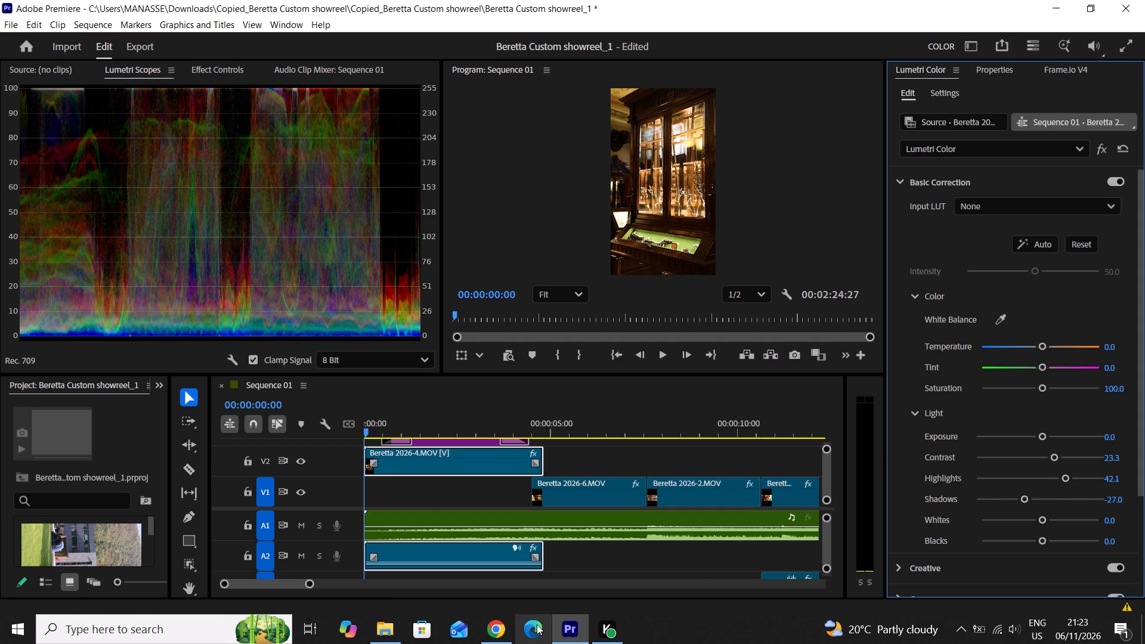
# Return to the tutorial in Chrome and watch through the RGB Curves adjustment, stopping at about 2:05.
pyautogui.click(491, 632)
pyautogui.click(462, 353)
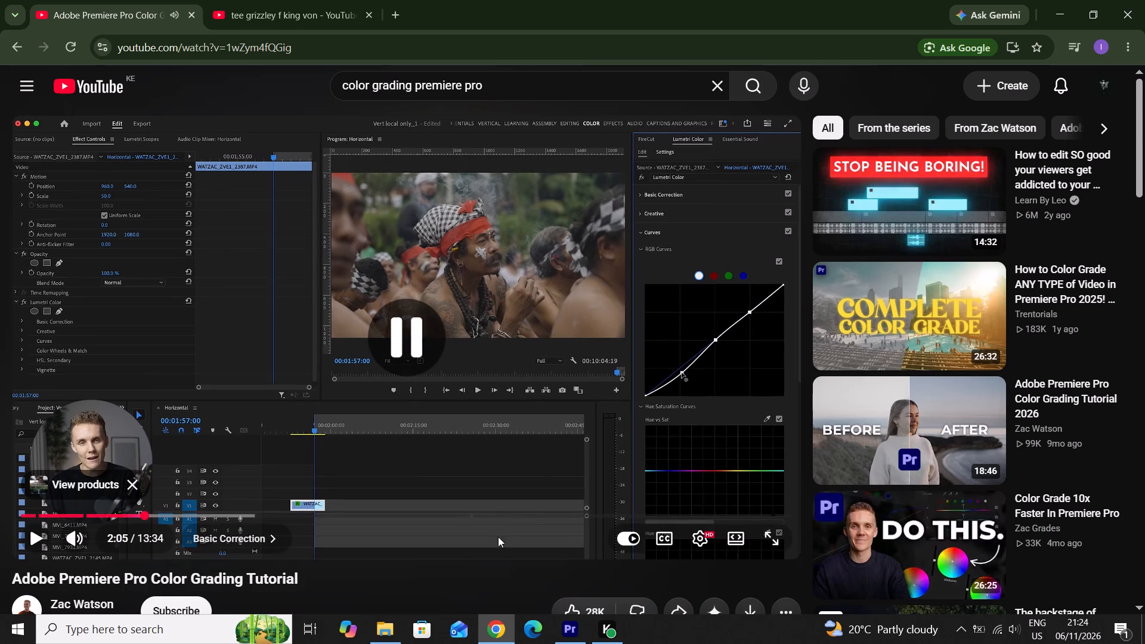
# Switch back to Premiere, expand Curves, and add shadow, midtone and highlight control points on the white RGB curve.
pyautogui.click(578, 629)
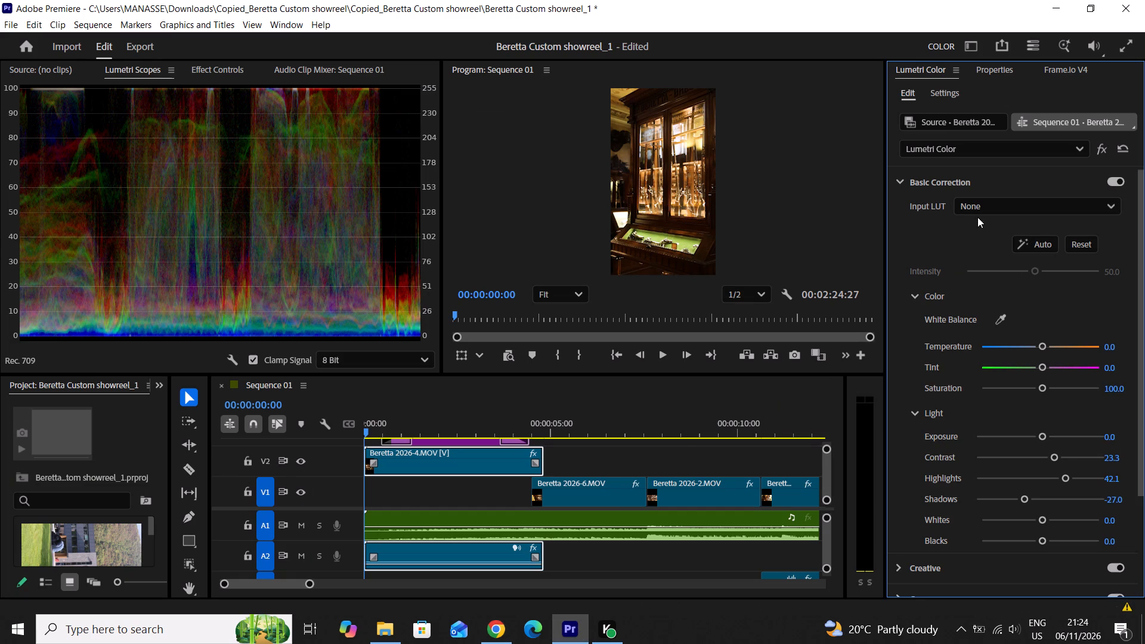
pyautogui.scroll(-2, 990, 228)
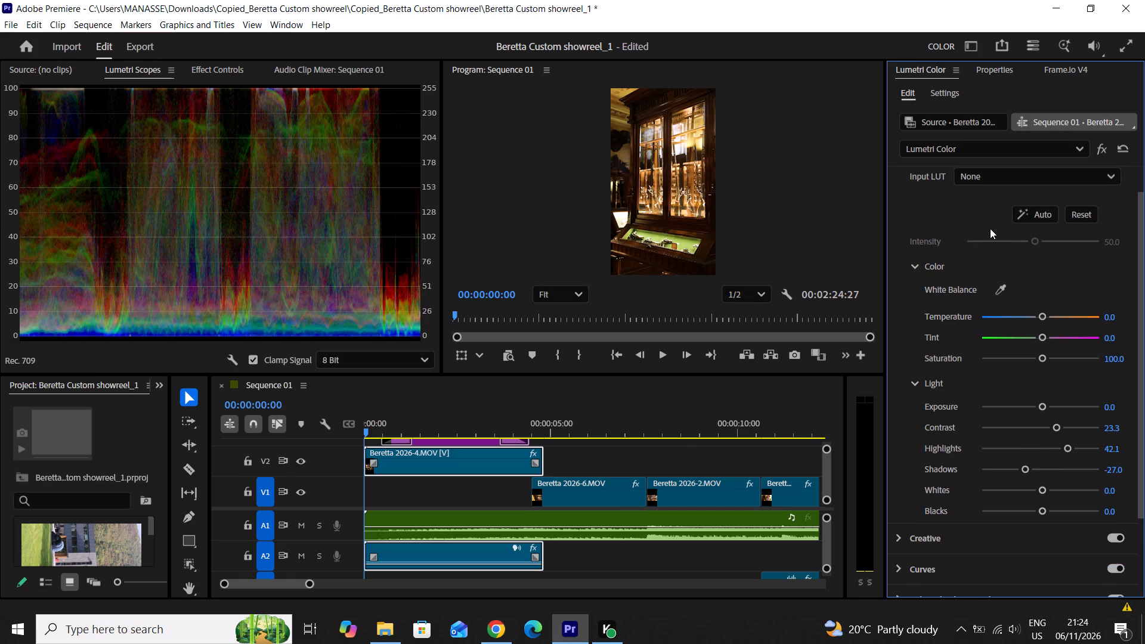
pyautogui.scroll(-2, 1008, 241)
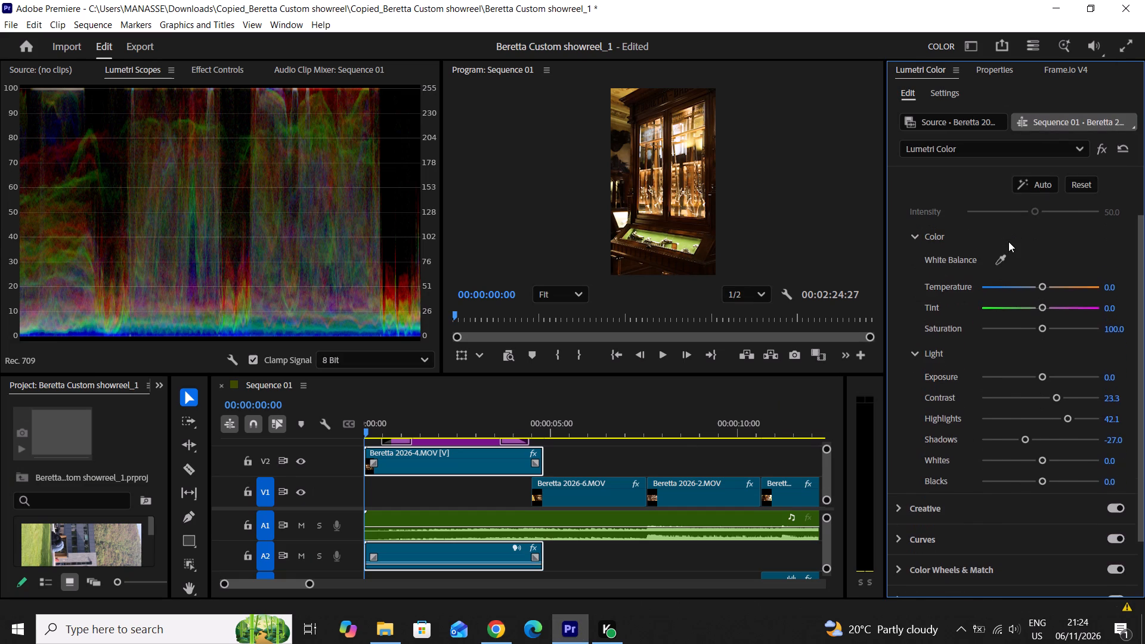
pyautogui.scroll(-5, 1008, 241)
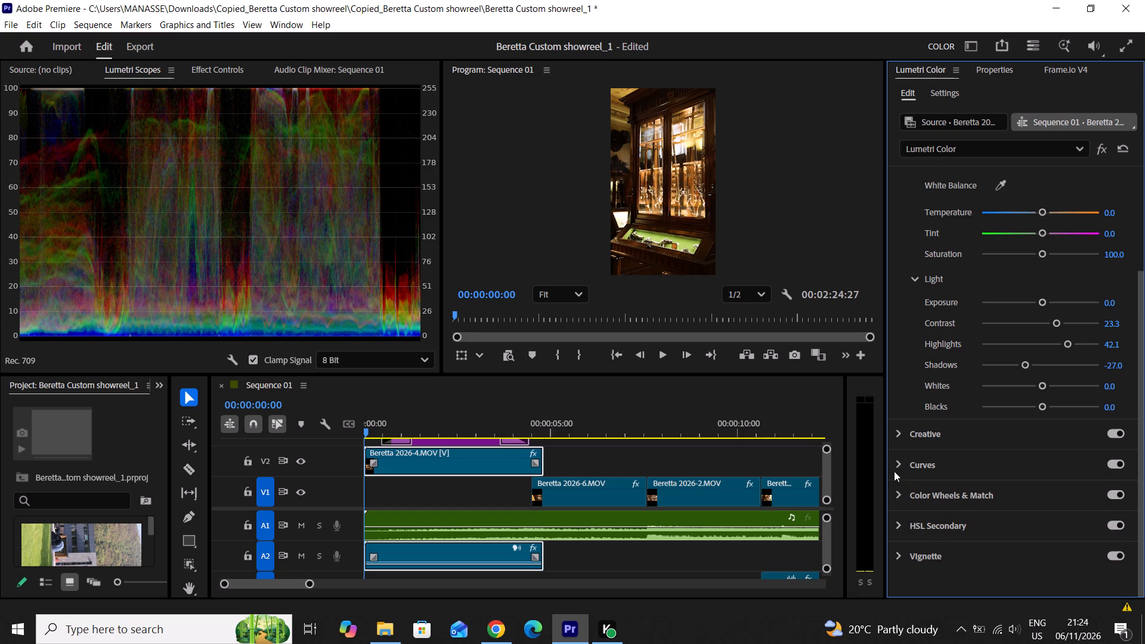
pyautogui.click(896, 464)
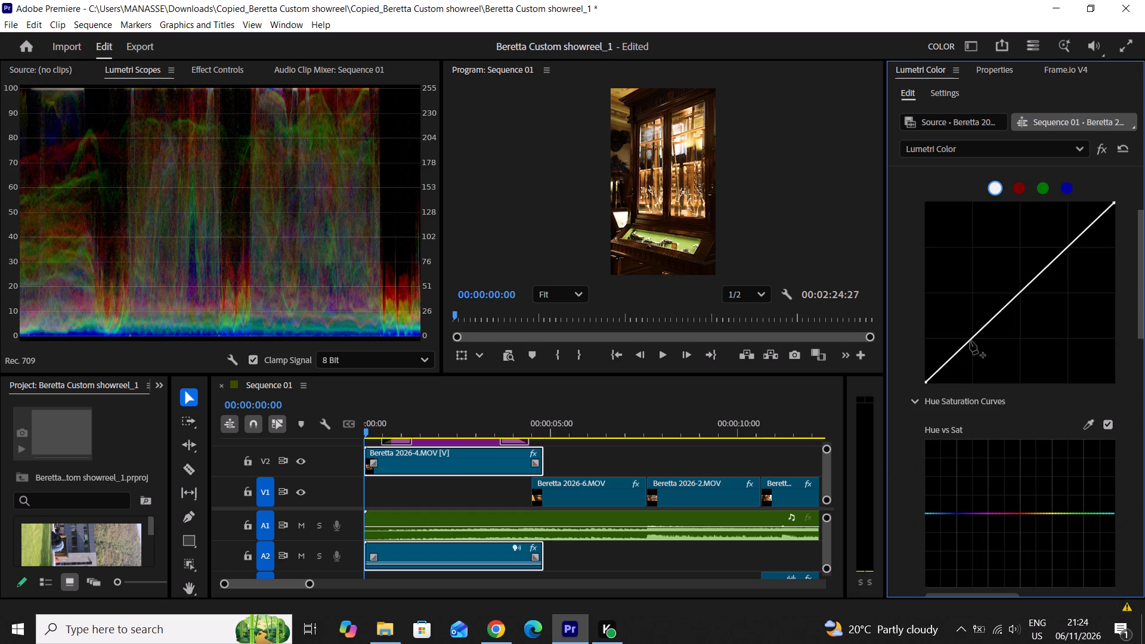
pyautogui.click(927, 377)
pyautogui.click(1002, 308)
pyautogui.click(1072, 240)
# Pull the midtone point of the white RGB curve slightly below the diagonal to darken the clip.
pyautogui.click(1004, 309)
pyautogui.moveTo(1002, 311); pyautogui.dragTo(1013, 343)
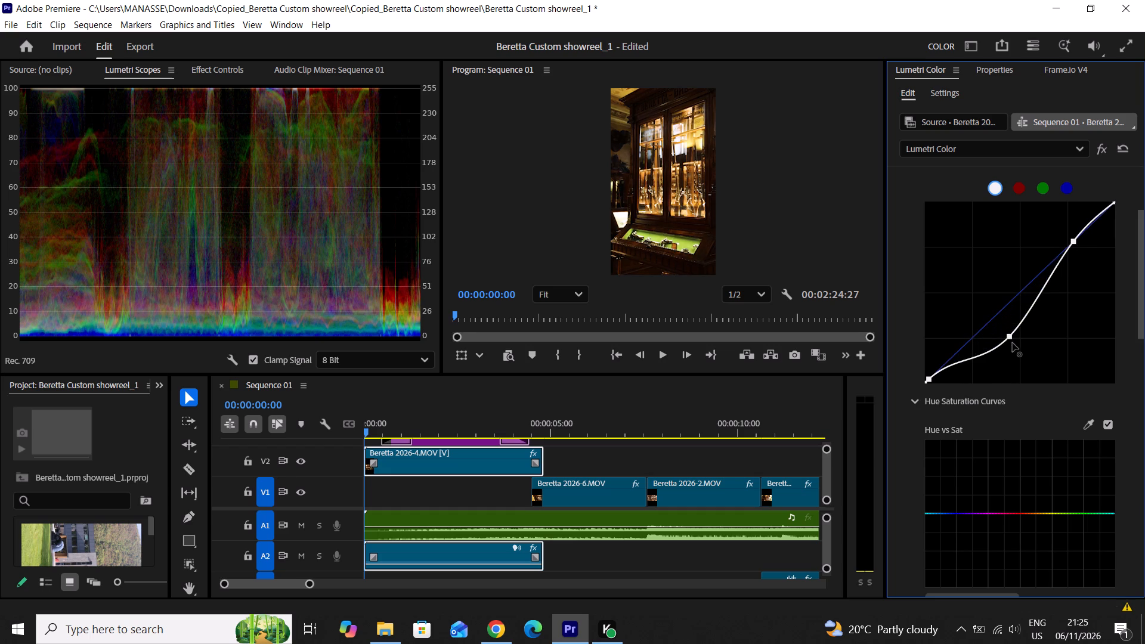
pyautogui.moveTo(1013, 343); pyautogui.dragTo(1011, 336)
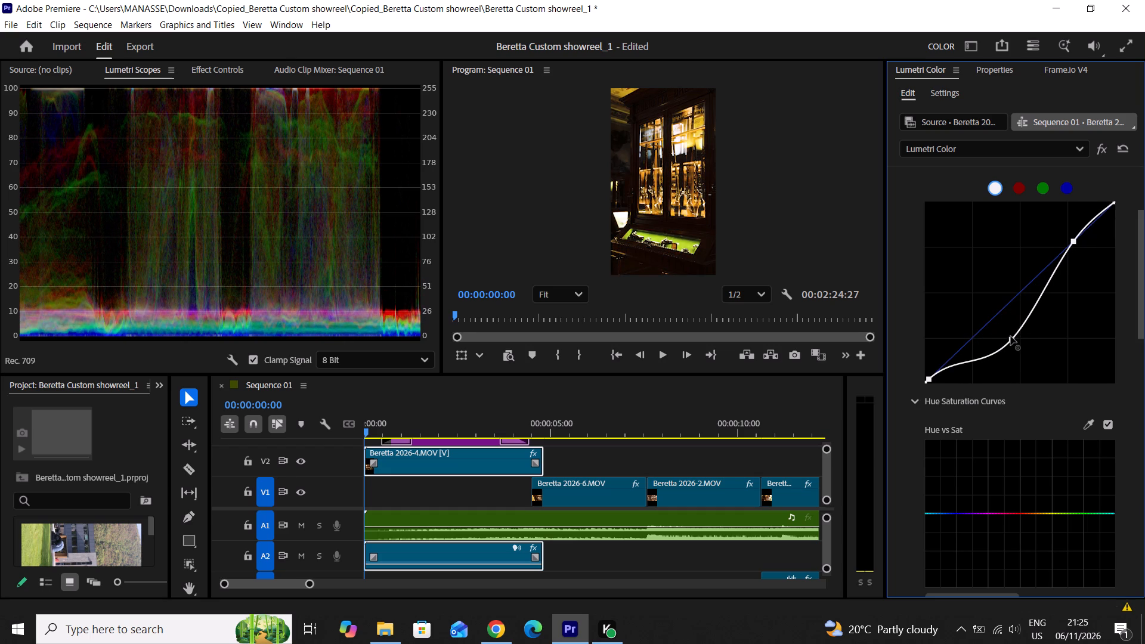
pyautogui.moveTo(1011, 336); pyautogui.dragTo(1004, 323)
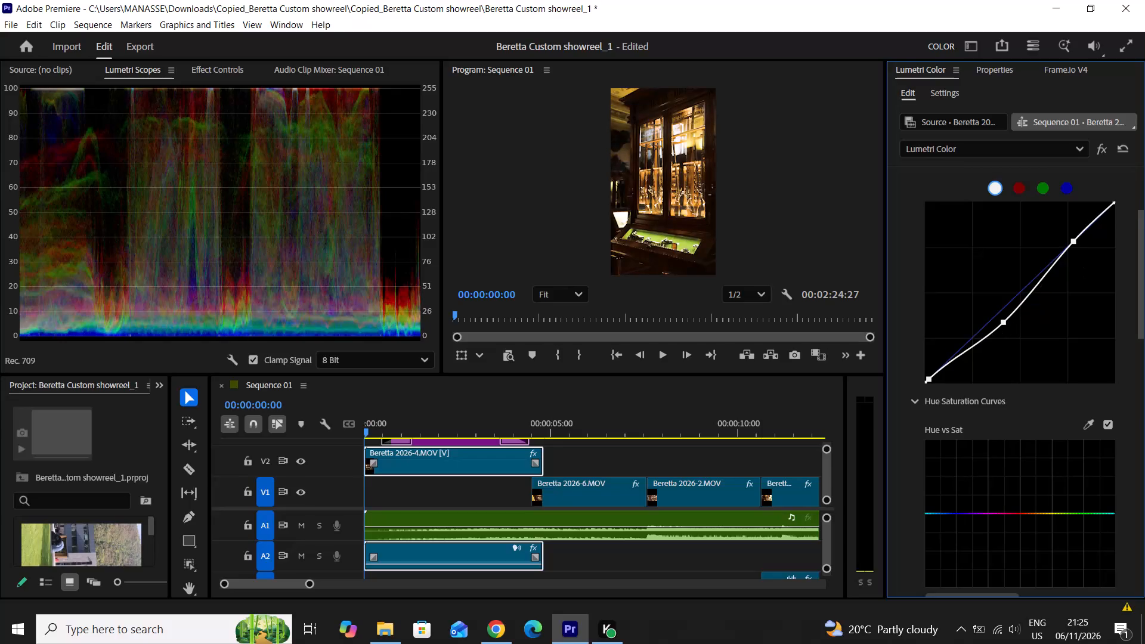
# Lower the highlight point of the white RGB curve slightly below the diagonal and play the start of the sequence to check the grade.
pyautogui.moveTo(1072, 241); pyautogui.dragTo(1068, 241)
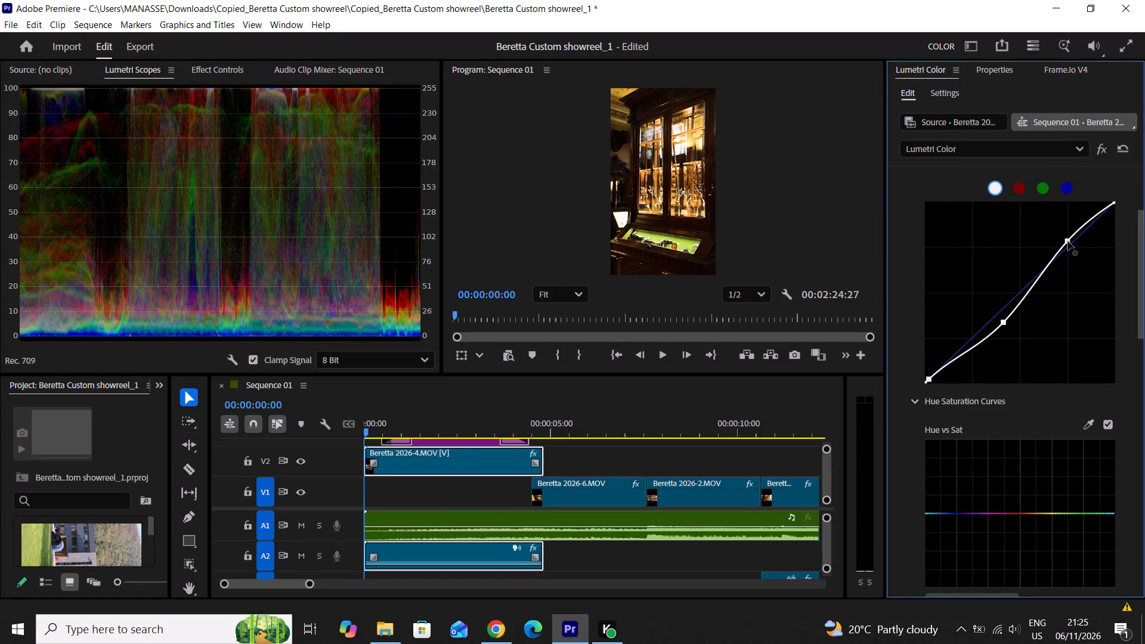
pyautogui.moveTo(1068, 241); pyautogui.dragTo(1075, 247)
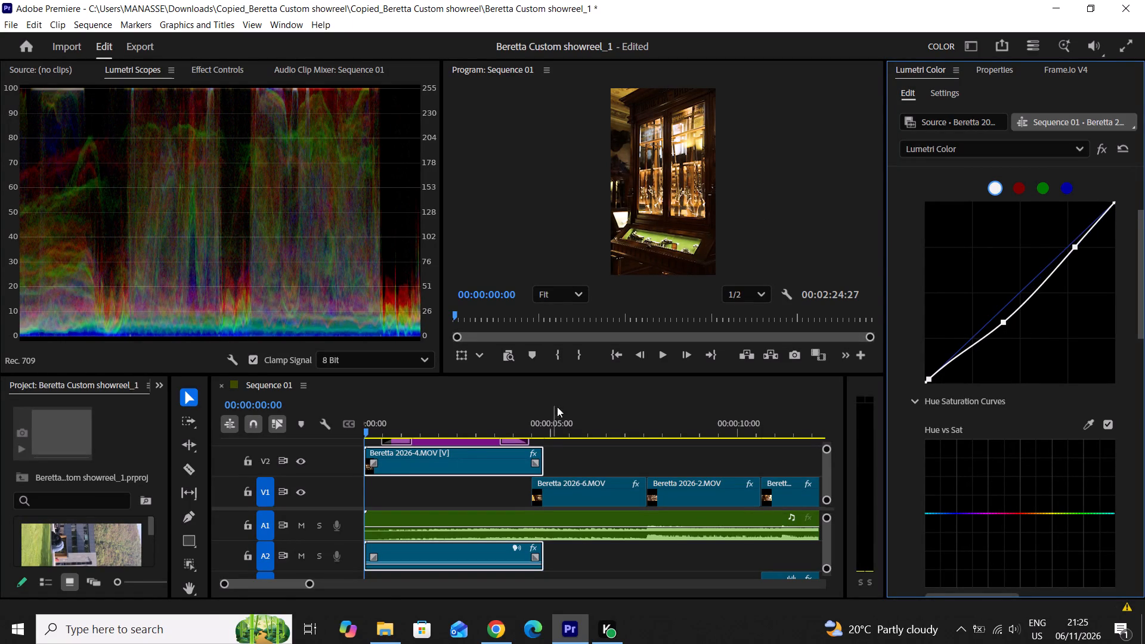
pyautogui.click(660, 352)
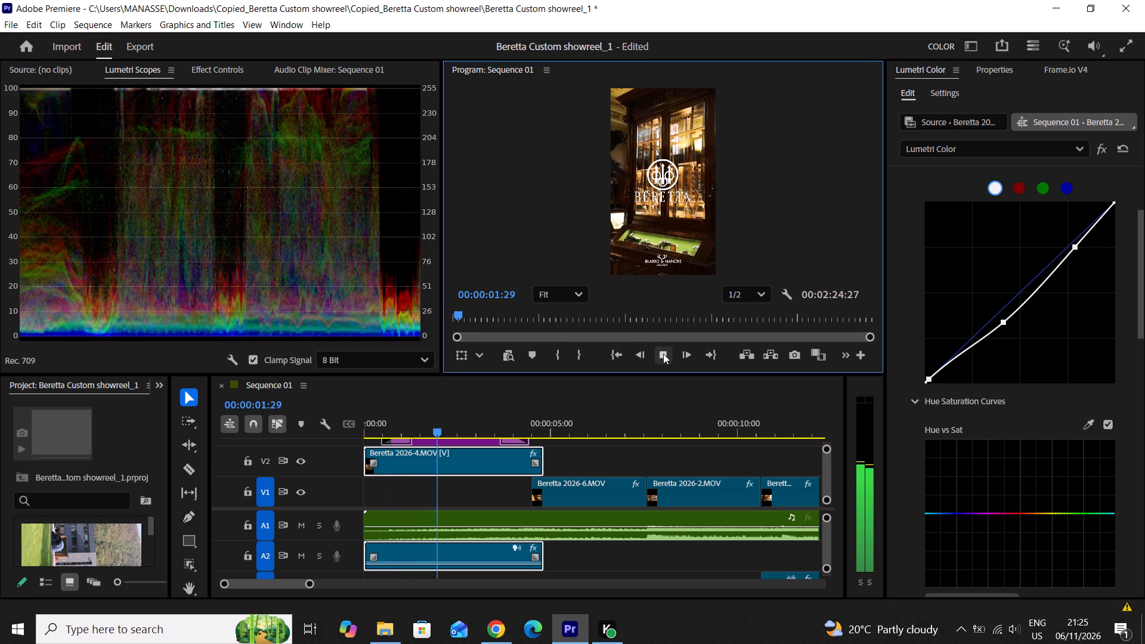
pyautogui.click(662, 354)
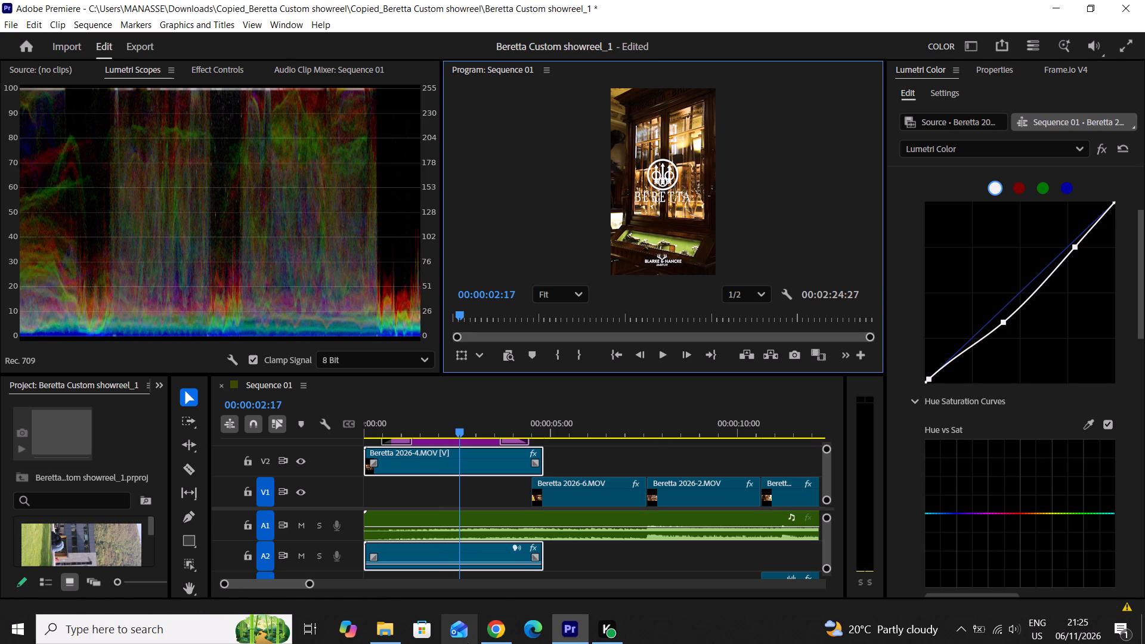
# Return to the tutorial in Chrome and watch the RGB Curves adjustment until about 2:11.
pyautogui.click(509, 643)
pyautogui.click(438, 301)
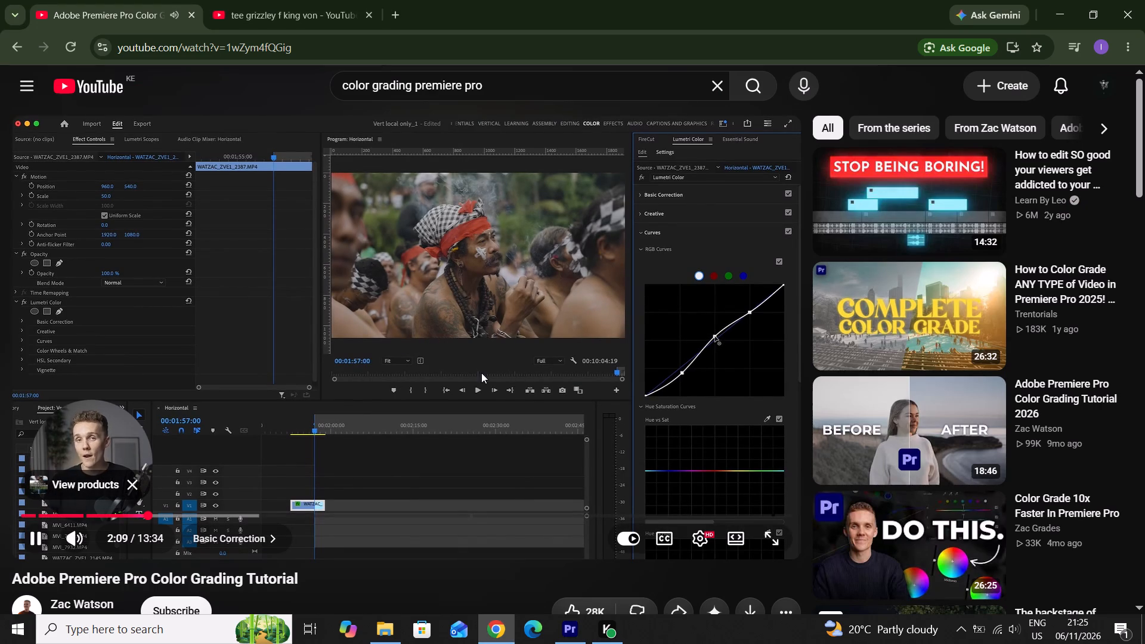
pyautogui.click(478, 391)
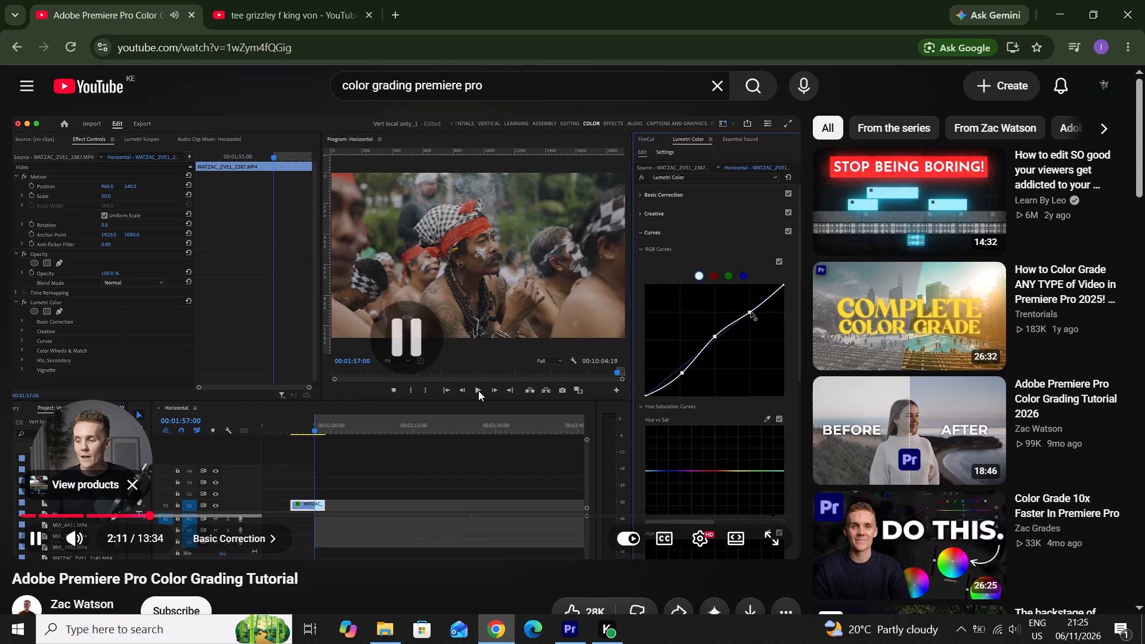
# Switch back to Premiere, add a point between the midtone and highlight points of the white RGB curve, and pull it slightly down.
pyautogui.click(569, 638)
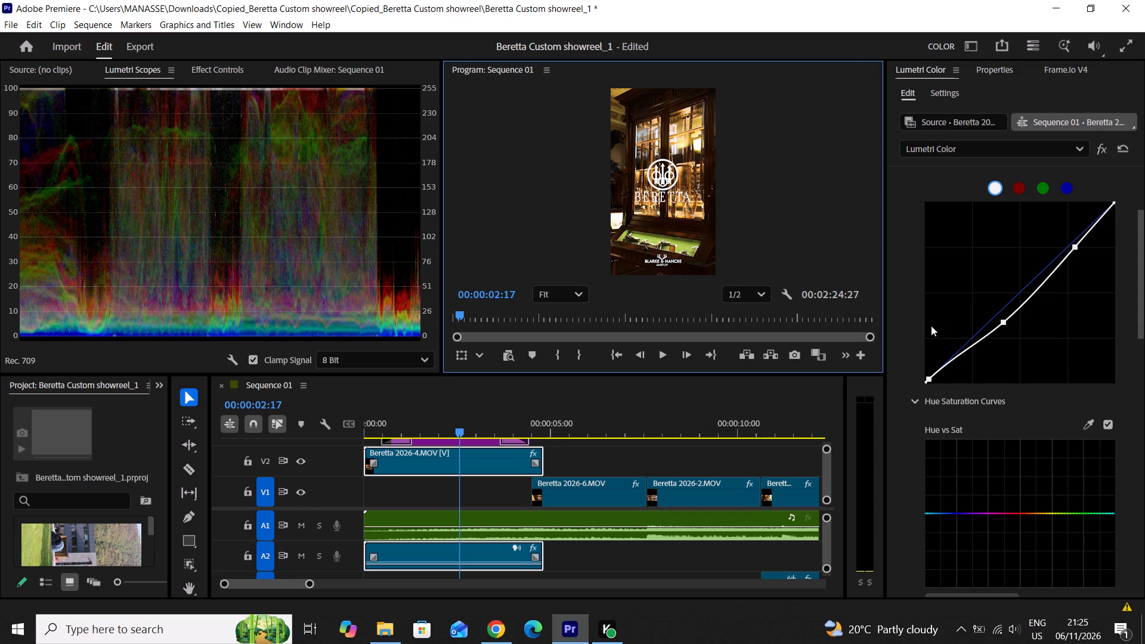
pyautogui.click(1037, 292)
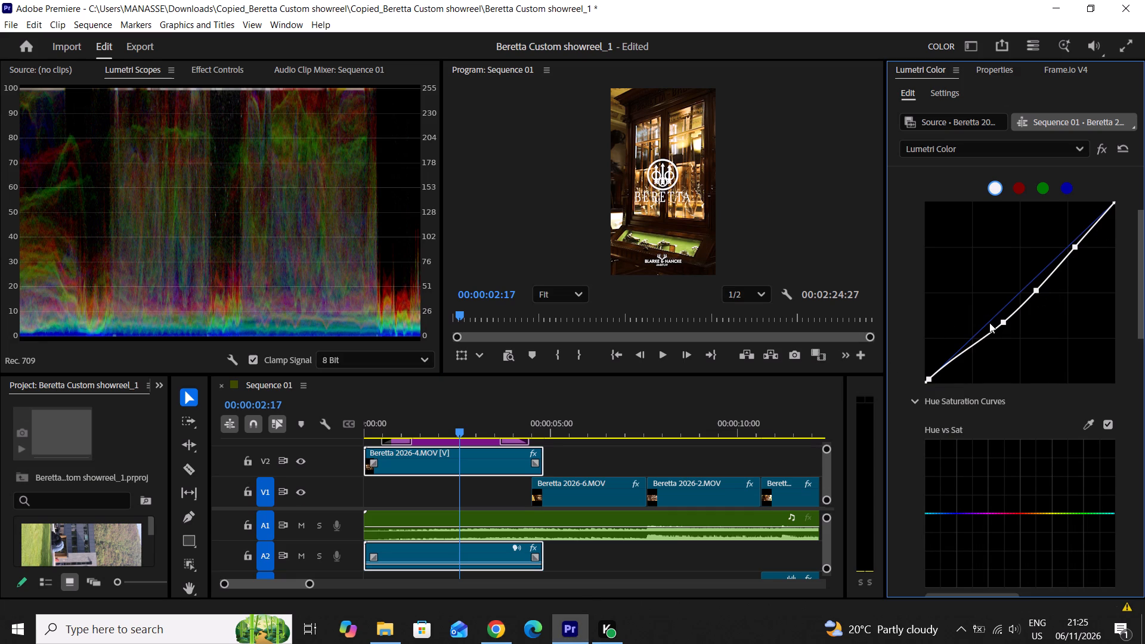
pyautogui.click(1036, 292)
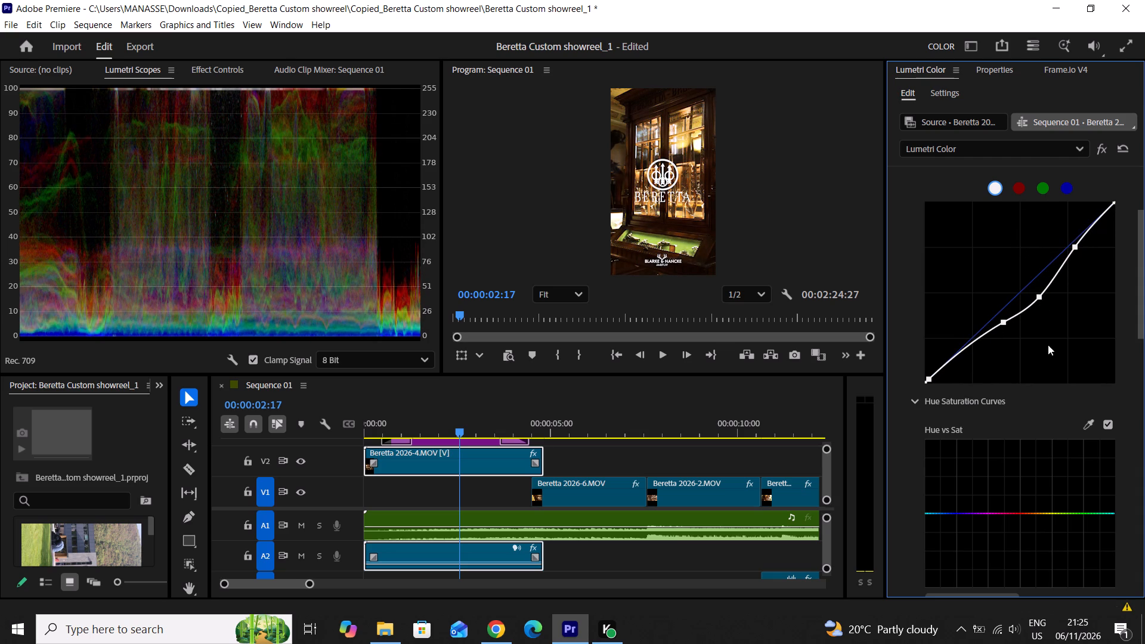
pyautogui.scroll(-1, 965, 468)
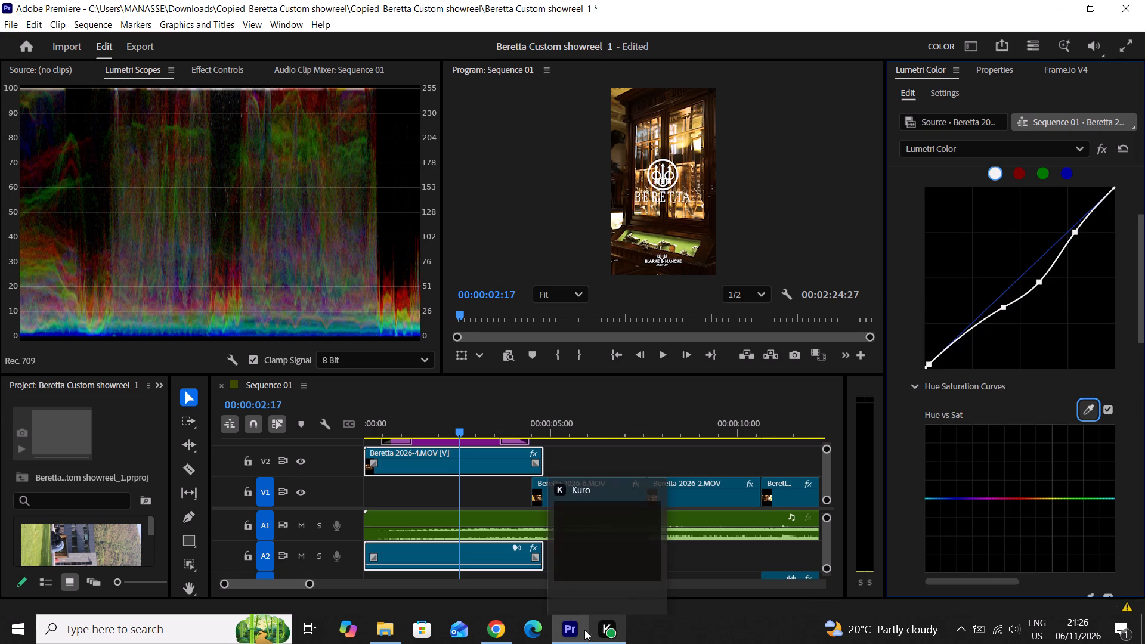
# Return to the tutorial in Chrome and watch the before-and-after comparison of the grade, stopping at about 2:18.
pyautogui.click(505, 642)
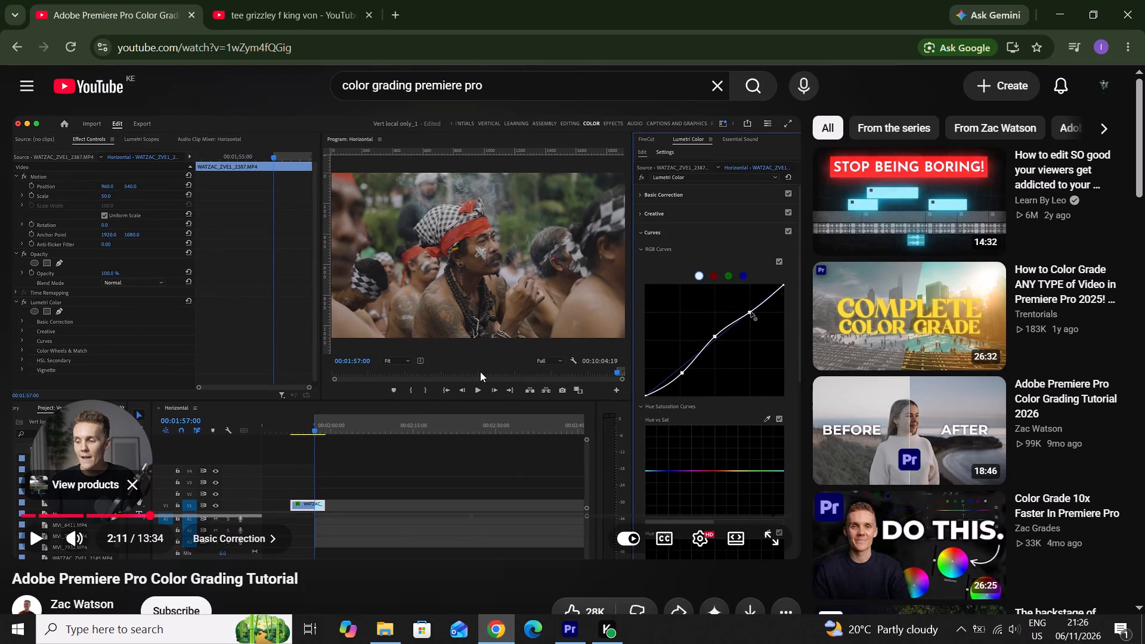
pyautogui.click(480, 371)
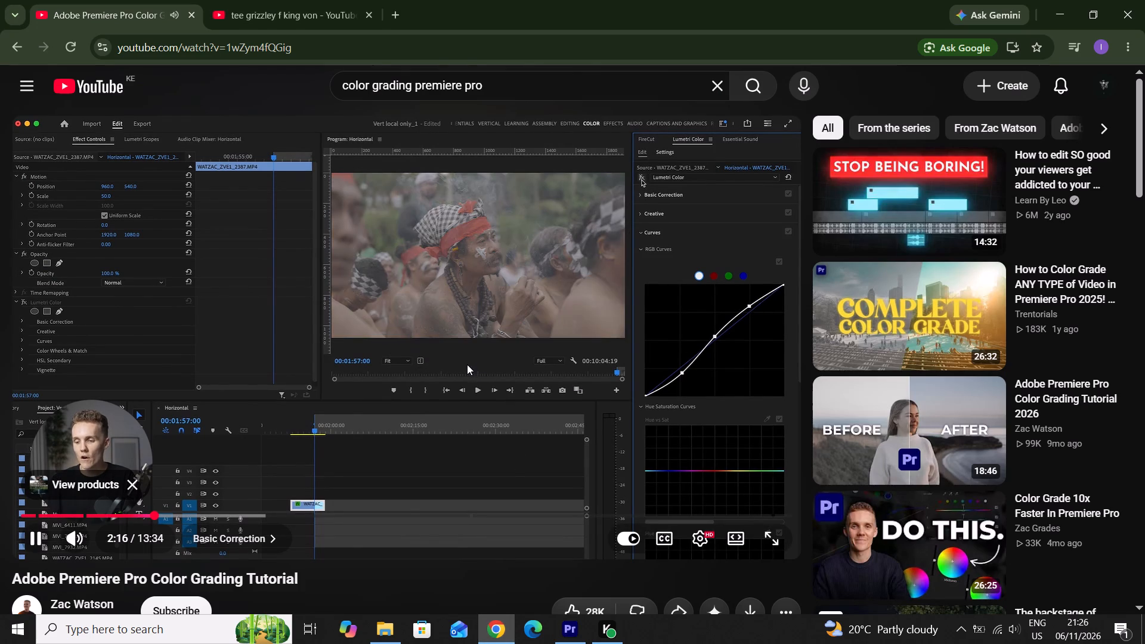
pyautogui.click(466, 368)
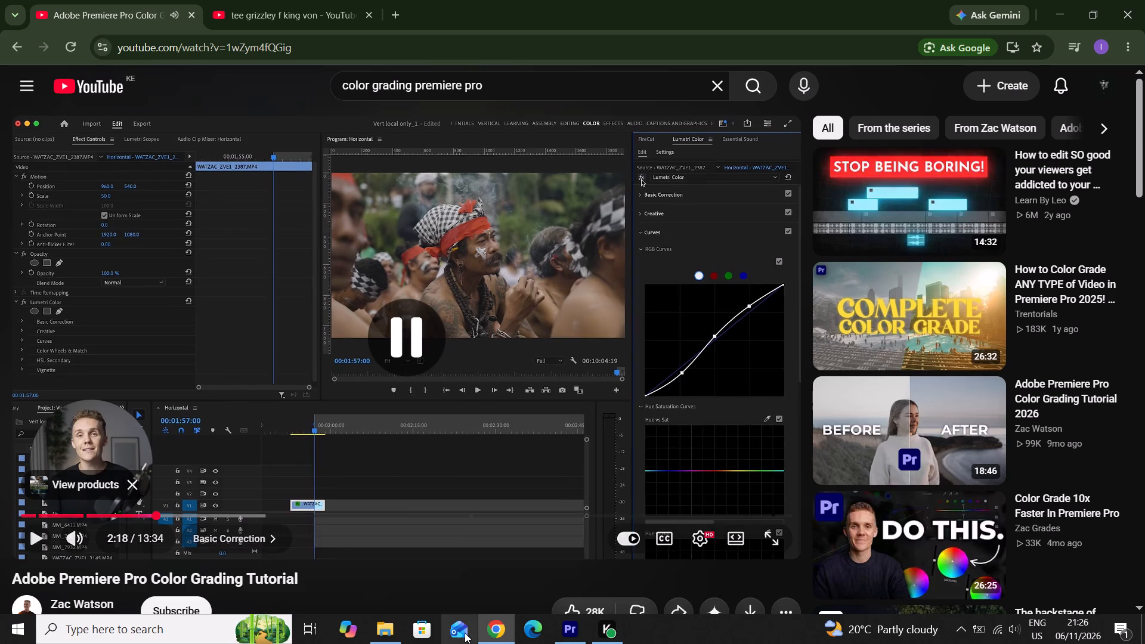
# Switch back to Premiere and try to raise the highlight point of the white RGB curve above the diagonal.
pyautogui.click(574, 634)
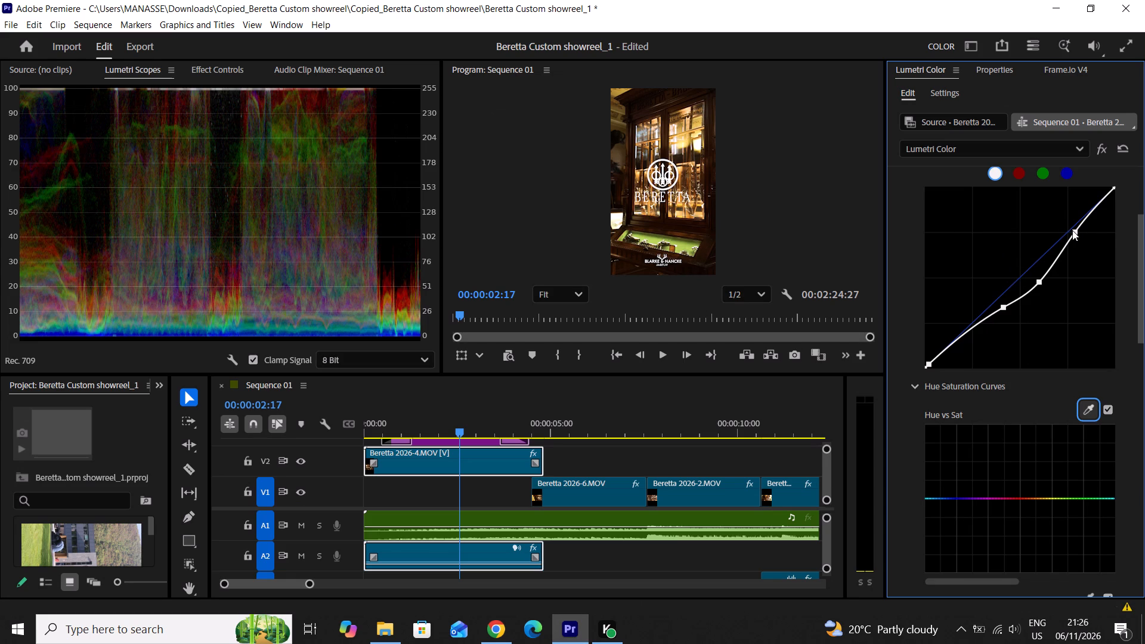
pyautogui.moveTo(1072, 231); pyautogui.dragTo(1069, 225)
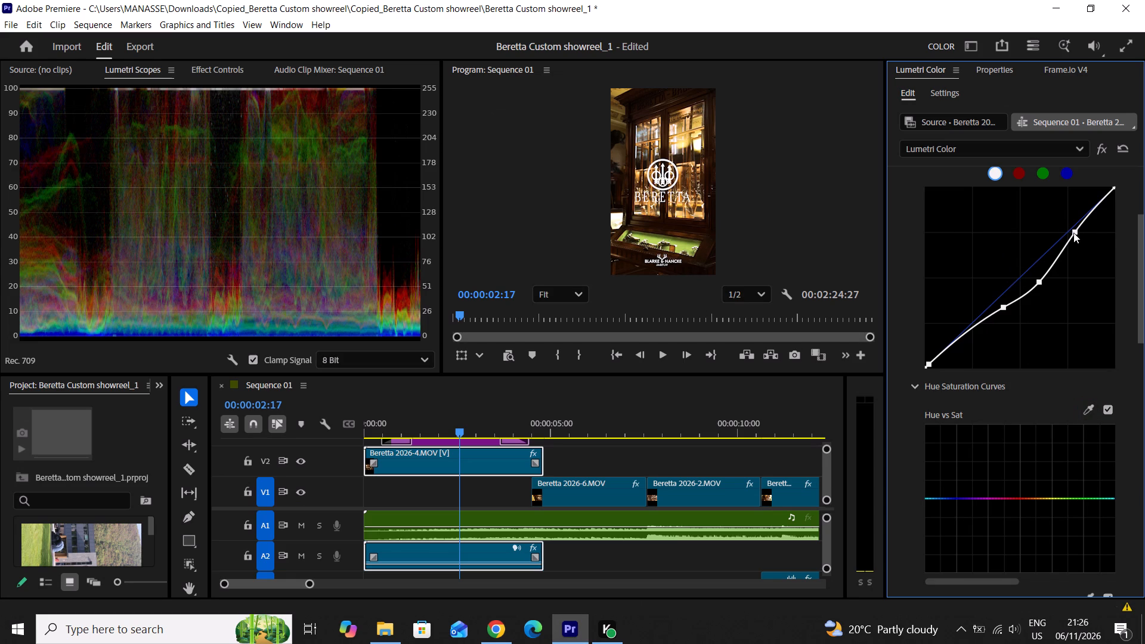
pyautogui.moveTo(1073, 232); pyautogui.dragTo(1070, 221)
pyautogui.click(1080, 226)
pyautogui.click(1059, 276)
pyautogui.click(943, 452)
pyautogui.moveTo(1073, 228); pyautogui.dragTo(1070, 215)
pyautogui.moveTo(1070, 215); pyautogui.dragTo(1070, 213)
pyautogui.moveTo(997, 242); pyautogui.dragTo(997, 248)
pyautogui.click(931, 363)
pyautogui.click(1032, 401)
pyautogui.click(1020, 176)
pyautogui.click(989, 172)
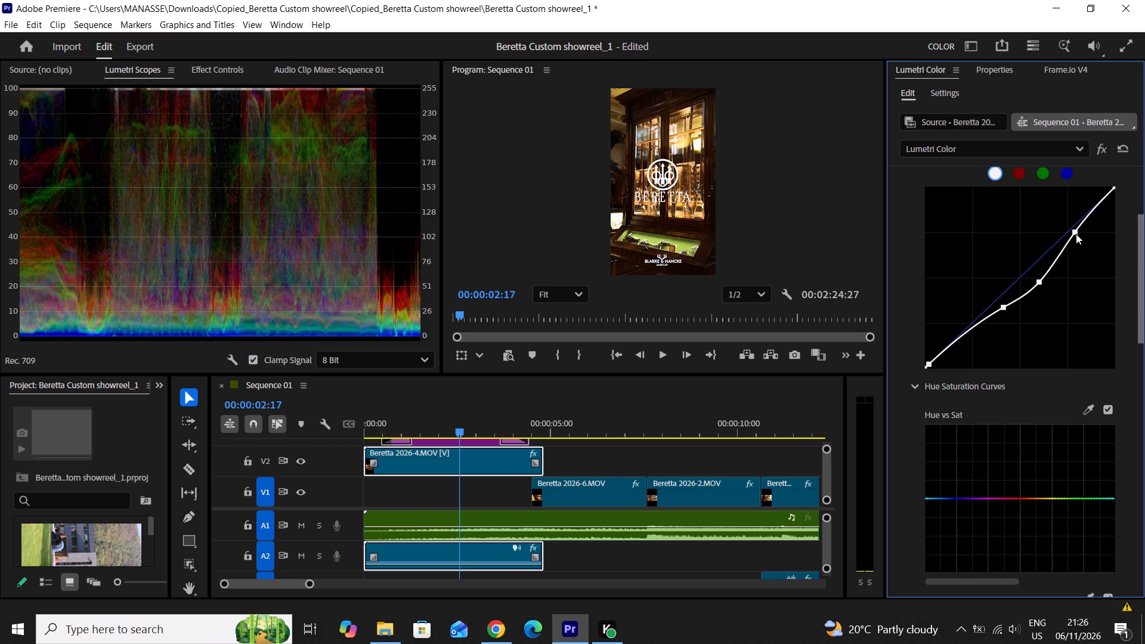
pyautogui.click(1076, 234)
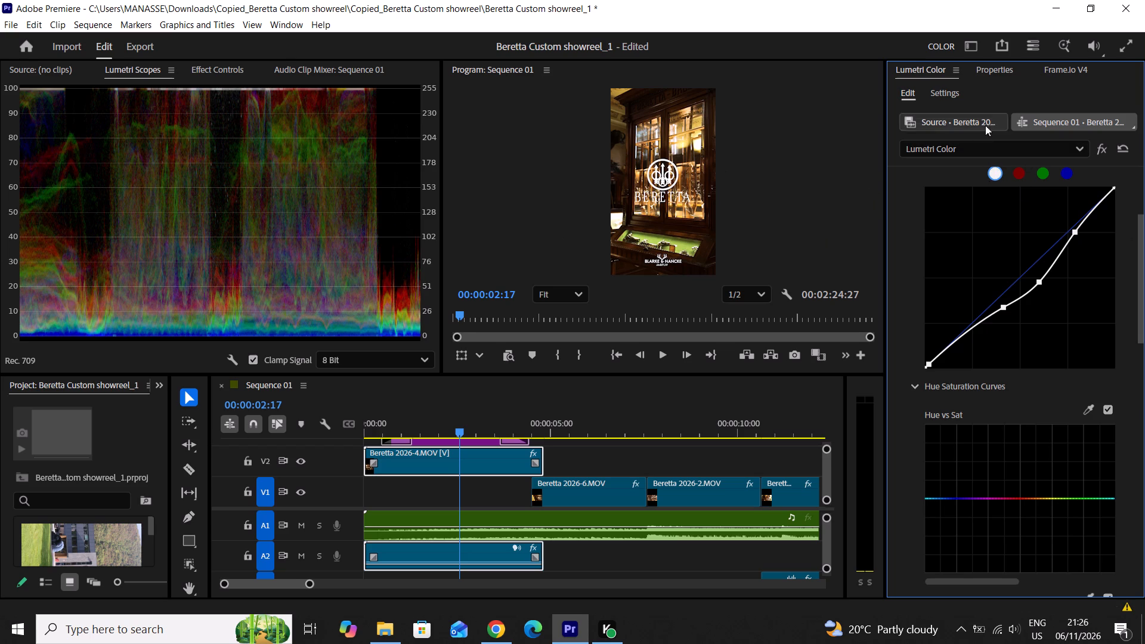
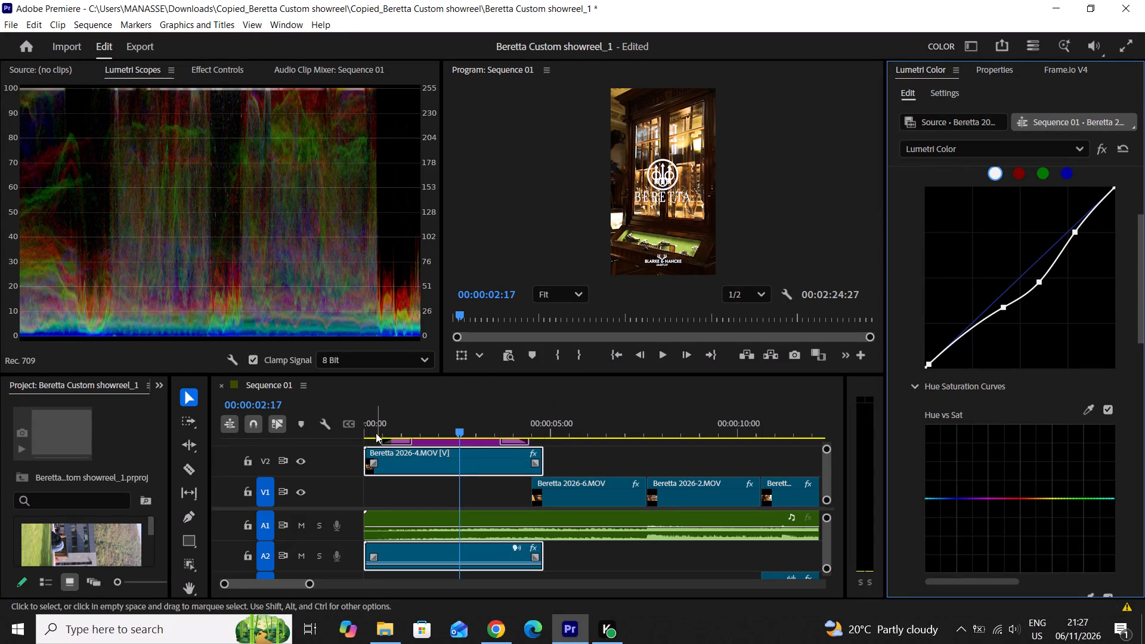
# Play the sequence from the graded Beretta 2026-4.MOV clip into the following clip, stopping at 00:00:05:15.
pyautogui.click(669, 359)
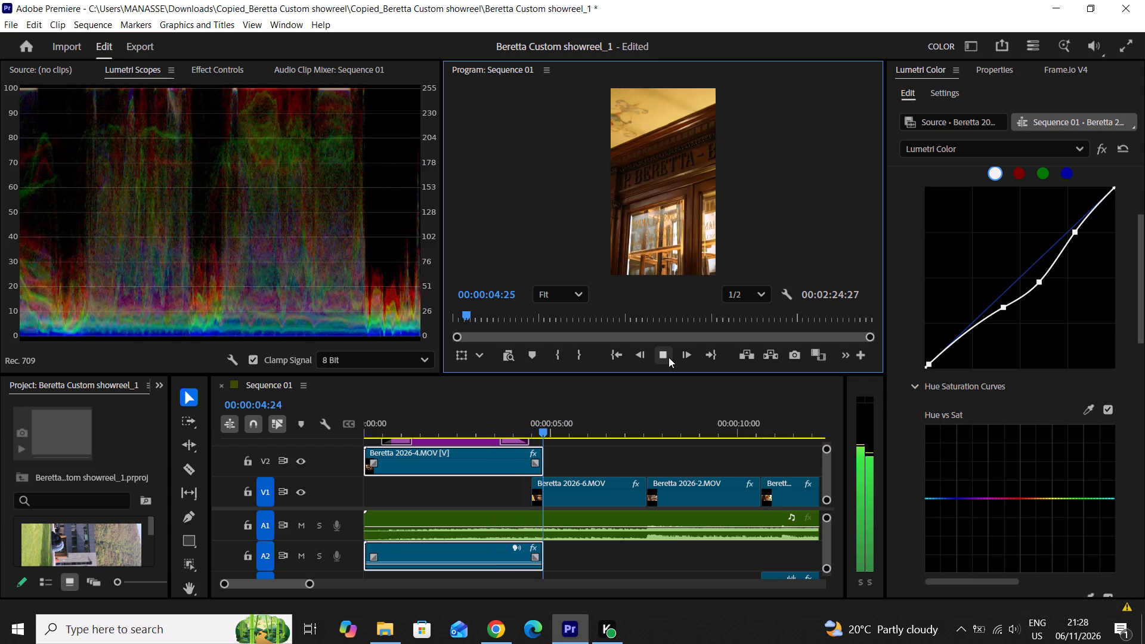
pyautogui.click(669, 357)
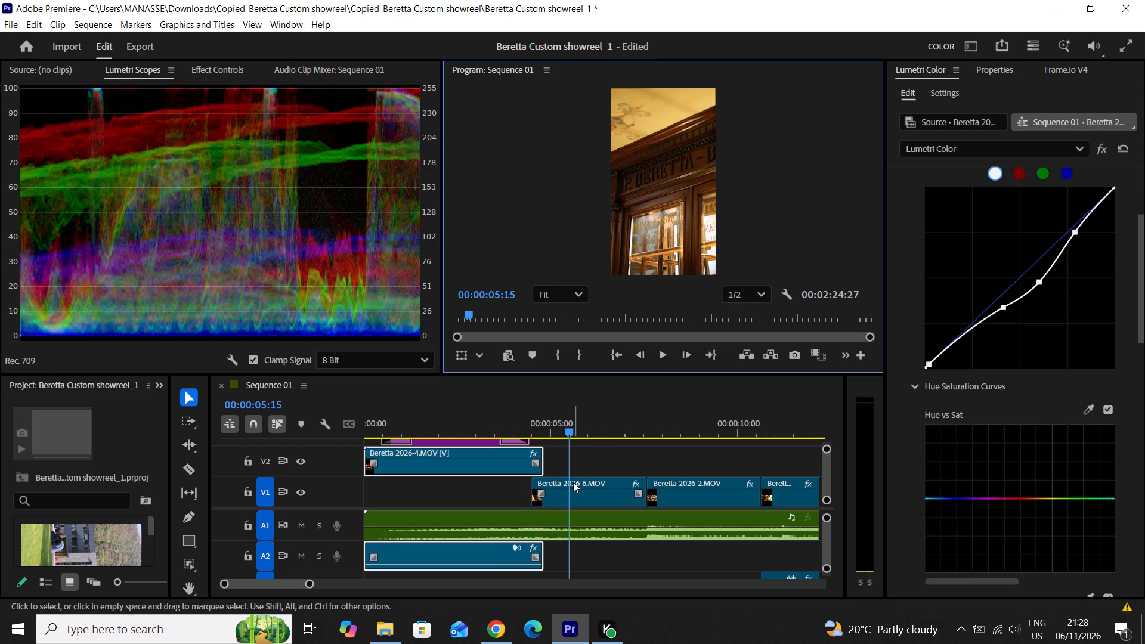
# Select the Beretta 2026-6.MOV clip and set its Basic Correction Highlights to 13.2 and Contrast to 30.8.
pyautogui.click(572, 483)
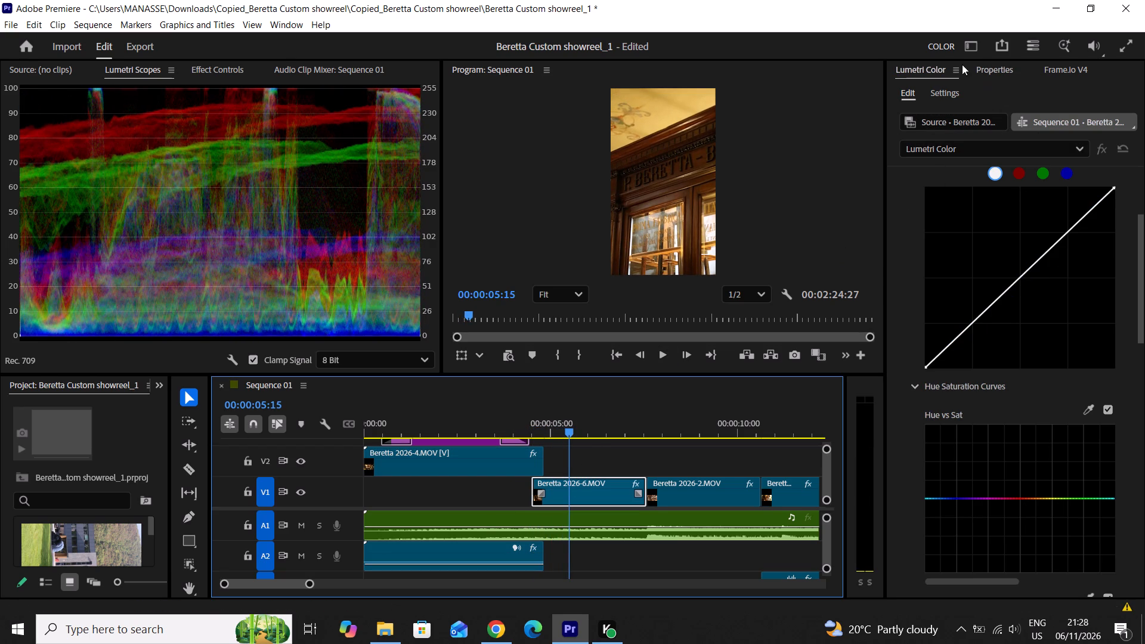
pyautogui.scroll(-1, 958, 366)
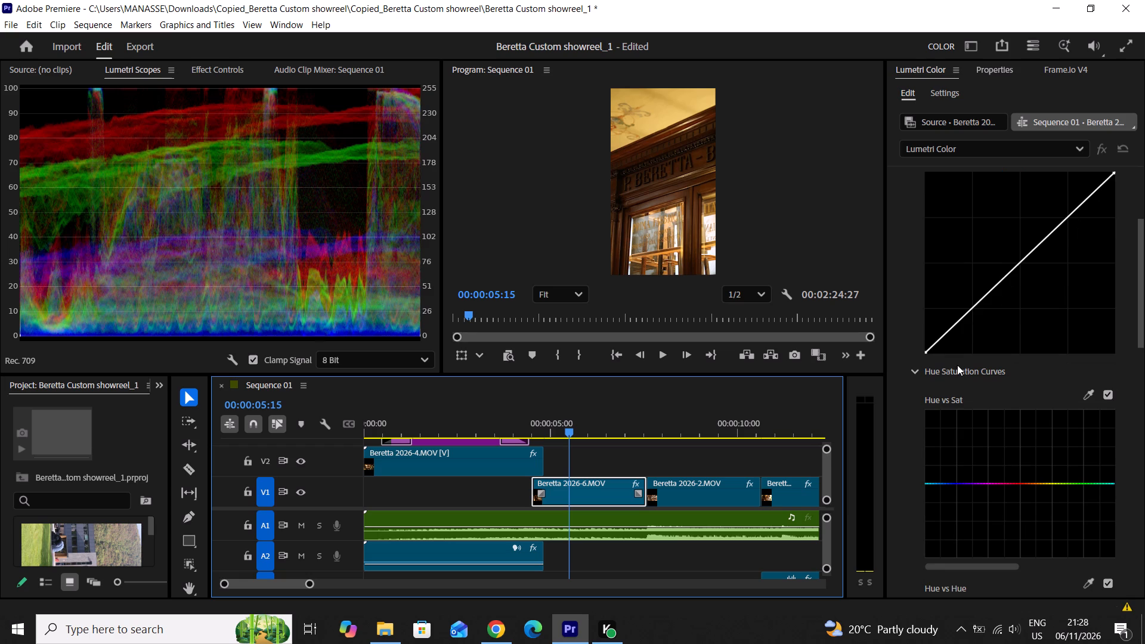
pyautogui.scroll(3, 957, 365)
pyautogui.scroll(7, 979, 209)
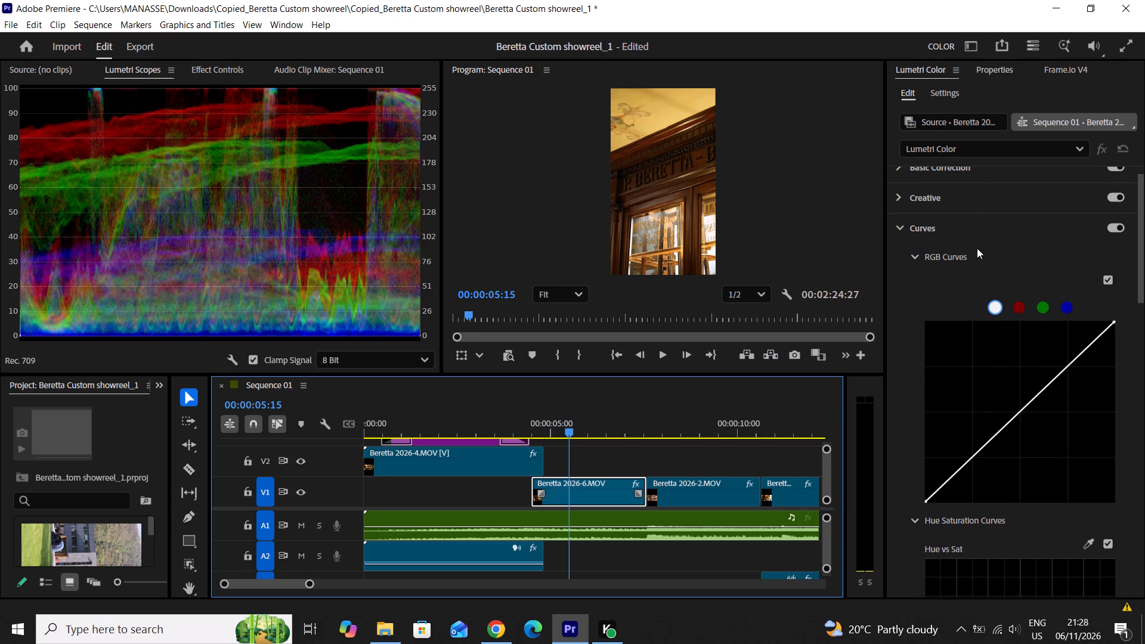
pyautogui.click(898, 230)
pyautogui.scroll(1, 979, 230)
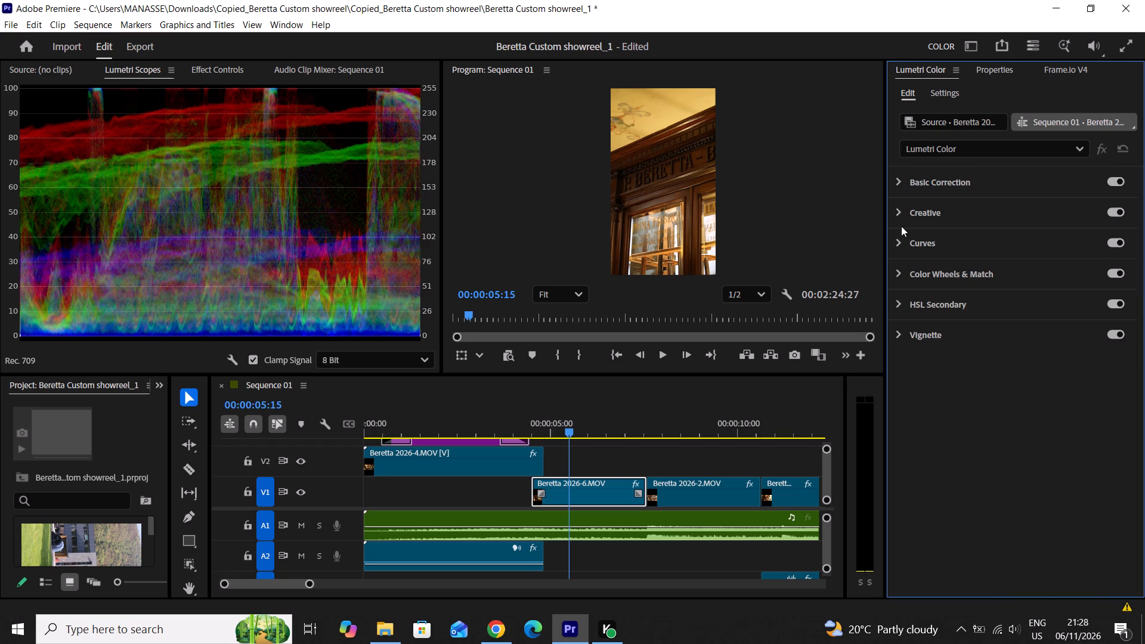
pyautogui.click(903, 213)
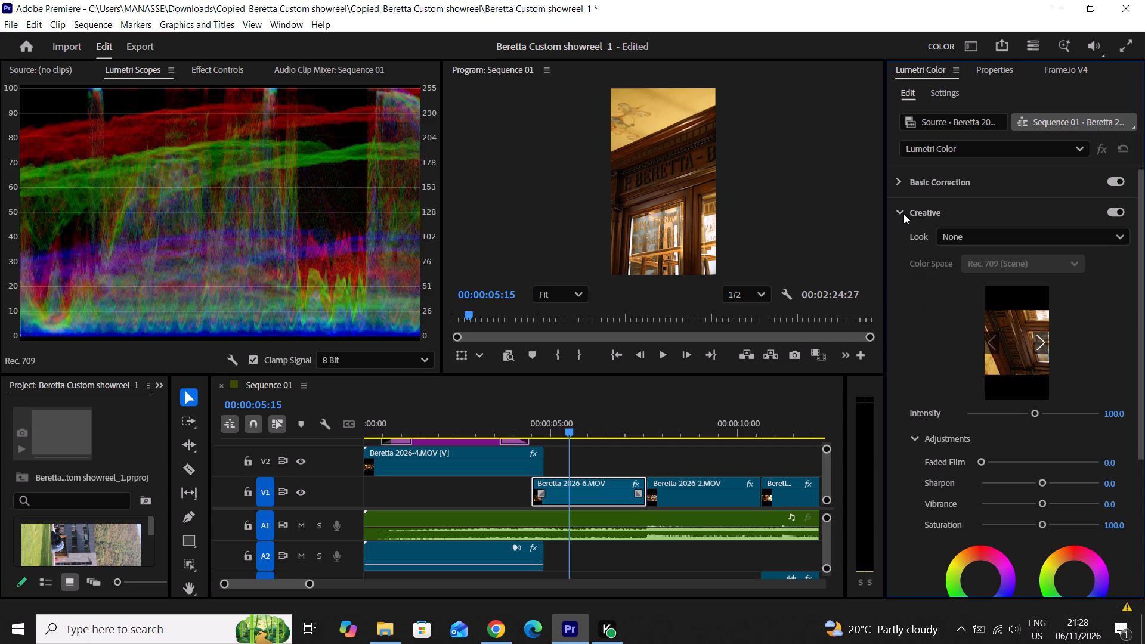
pyautogui.click(903, 213)
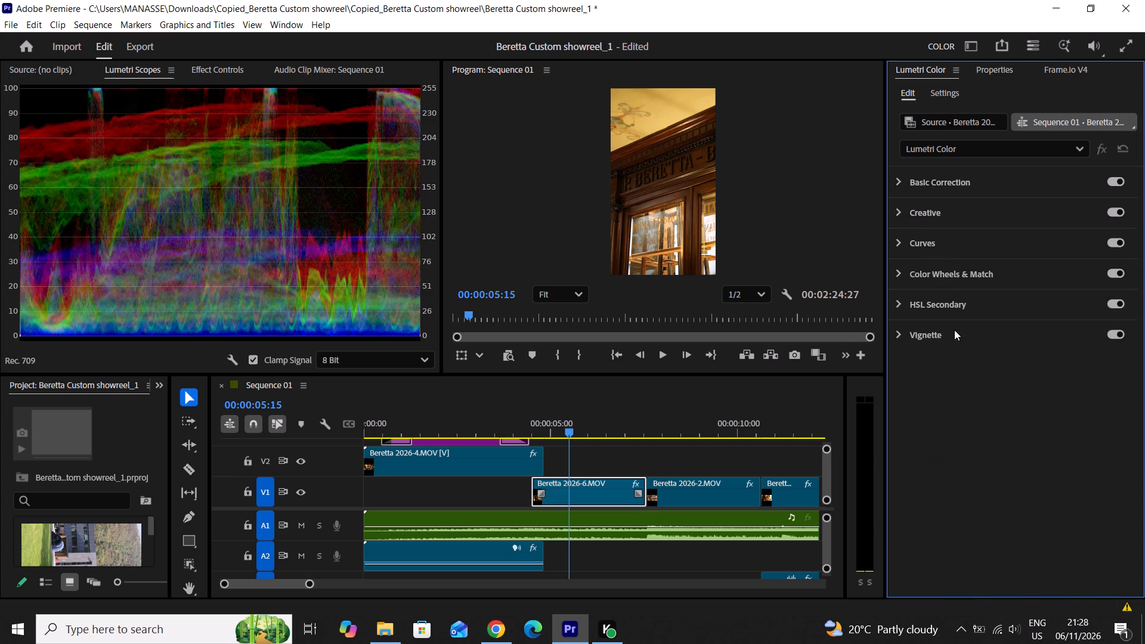
pyautogui.scroll(2, 955, 332)
pyautogui.click(895, 175)
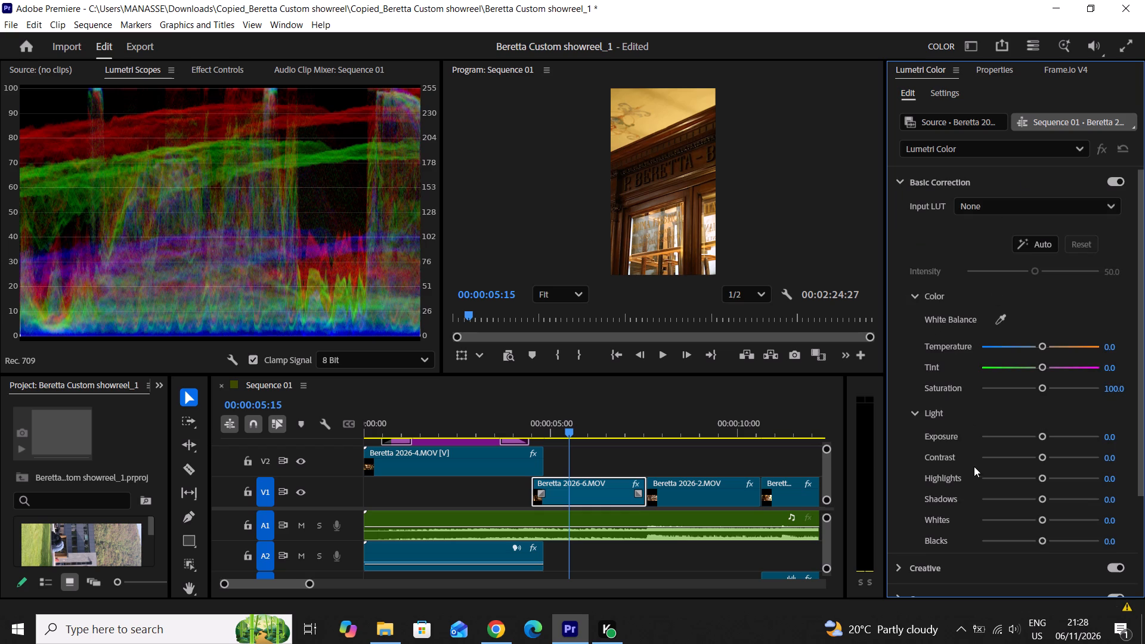
pyautogui.click(1043, 476)
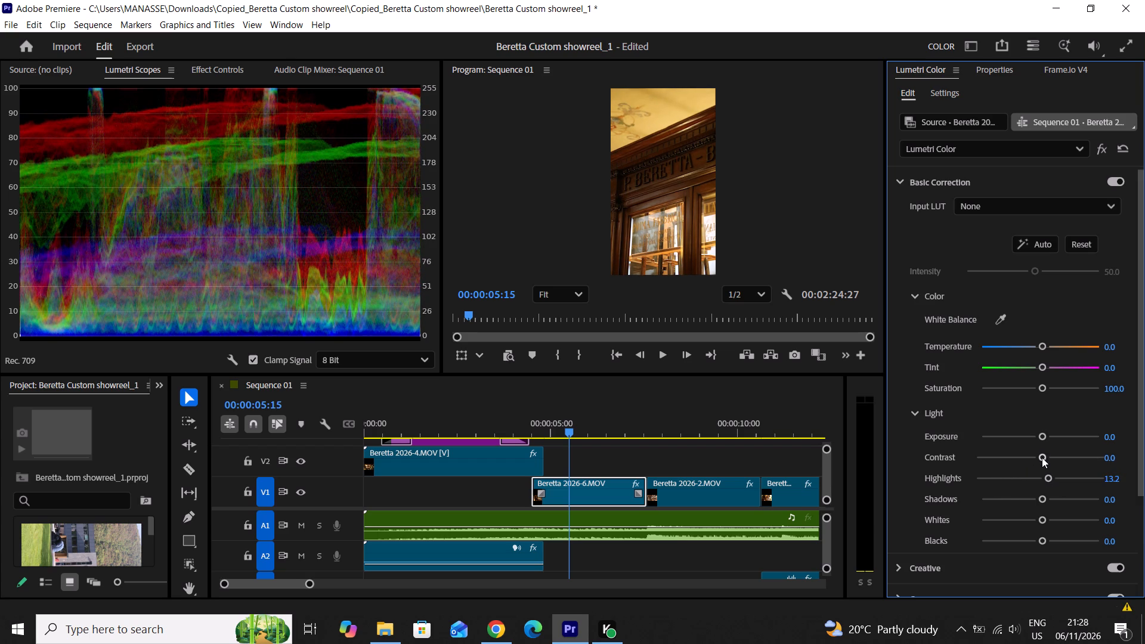
pyautogui.moveTo(1042, 457); pyautogui.dragTo(1057, 454)
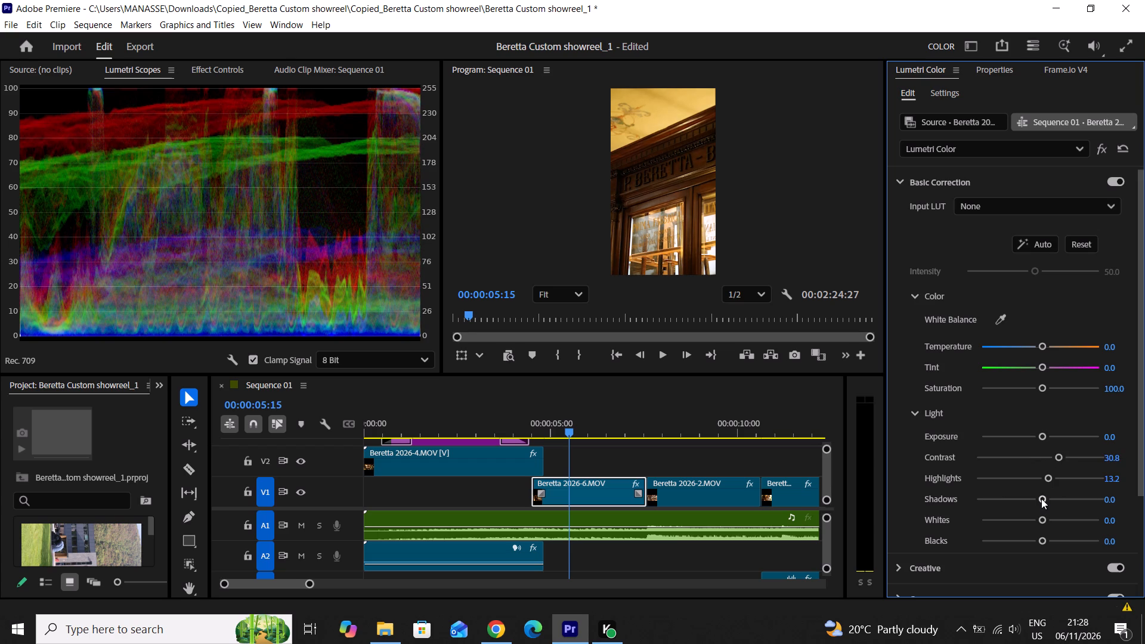
# Raise the Shadows of the Beretta 2026-6.MOV clip, fine-tuning the value to 49.7.
pyautogui.moveTo(1041, 499); pyautogui.dragTo(1057, 494)
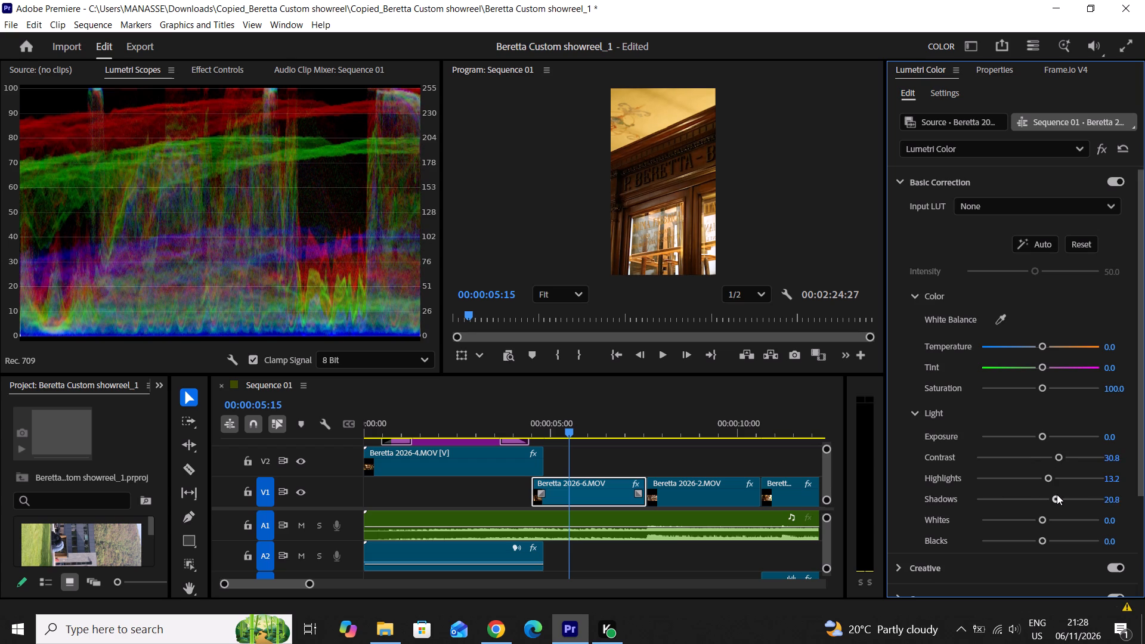
pyautogui.moveTo(1057, 494); pyautogui.dragTo(1074, 510)
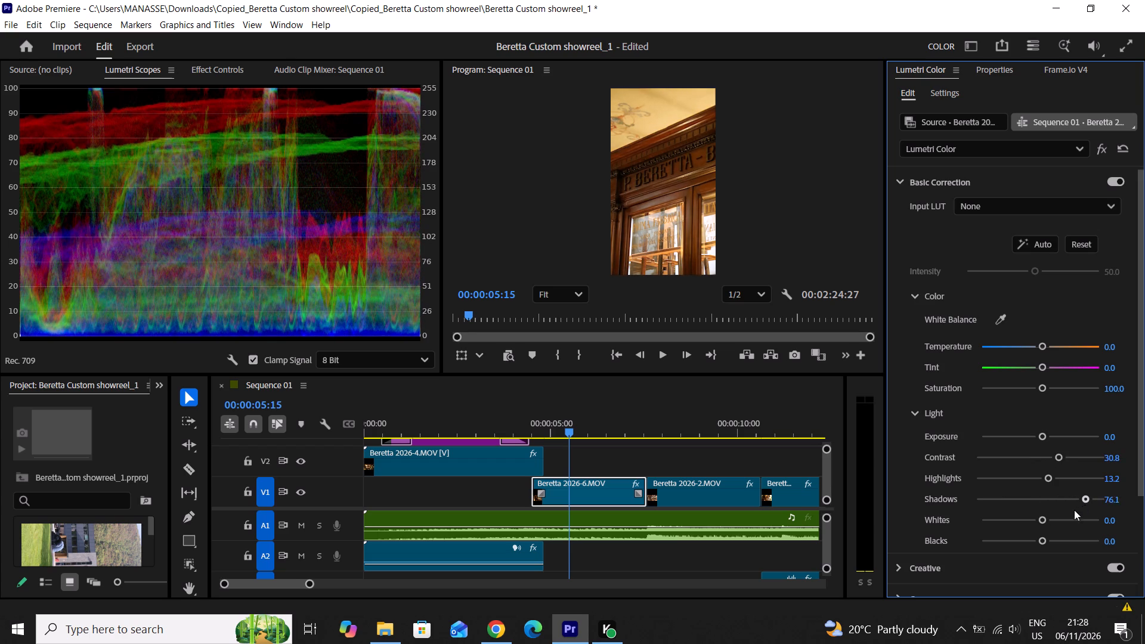
pyautogui.moveTo(1074, 510); pyautogui.dragTo(1067, 501)
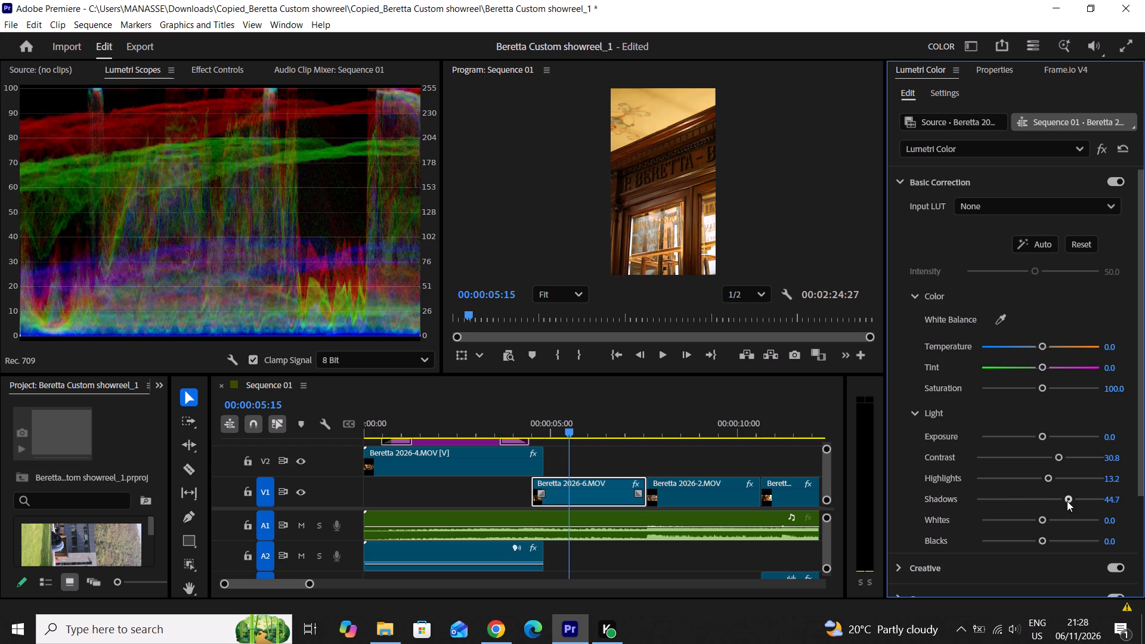
pyautogui.moveTo(1067, 501); pyautogui.dragTo(1070, 503)
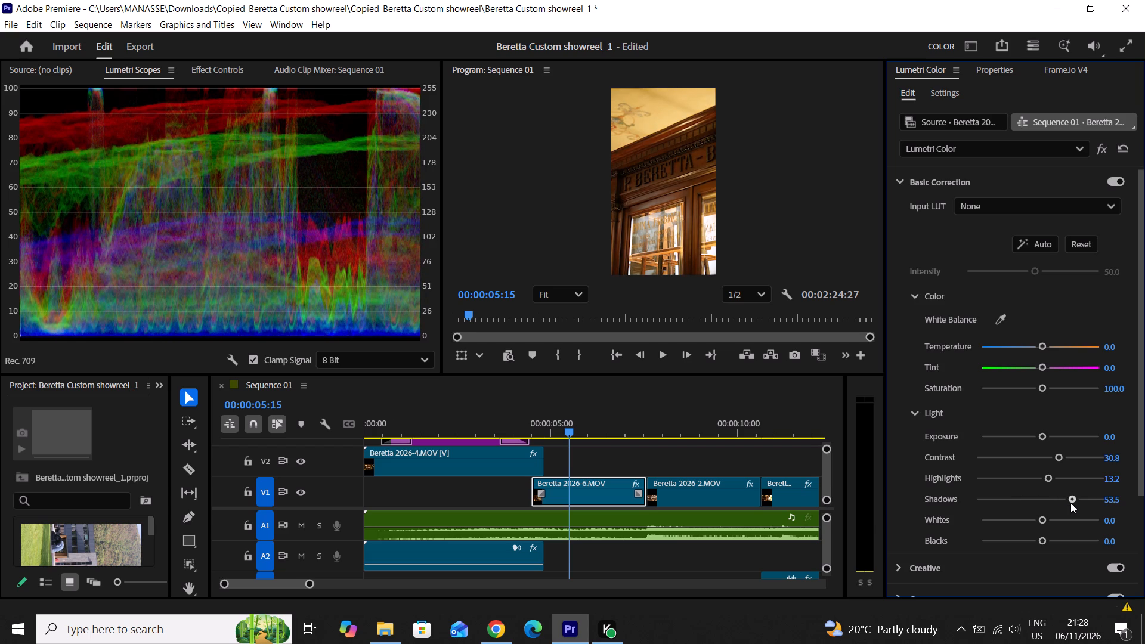
pyautogui.moveTo(1070, 503); pyautogui.dragTo(1068, 506)
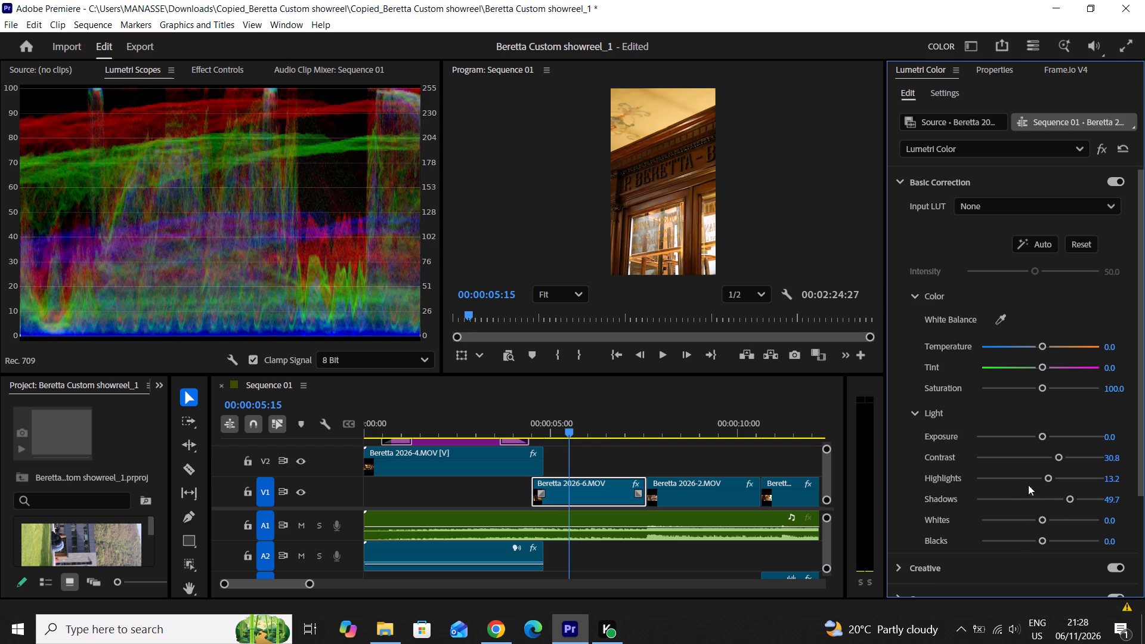
# Try darker and brighter Exposure values on the Beretta 2026-6.MOV clip and settle on -0.7.
pyautogui.moveTo(1037, 437); pyautogui.dragTo(1028, 437)
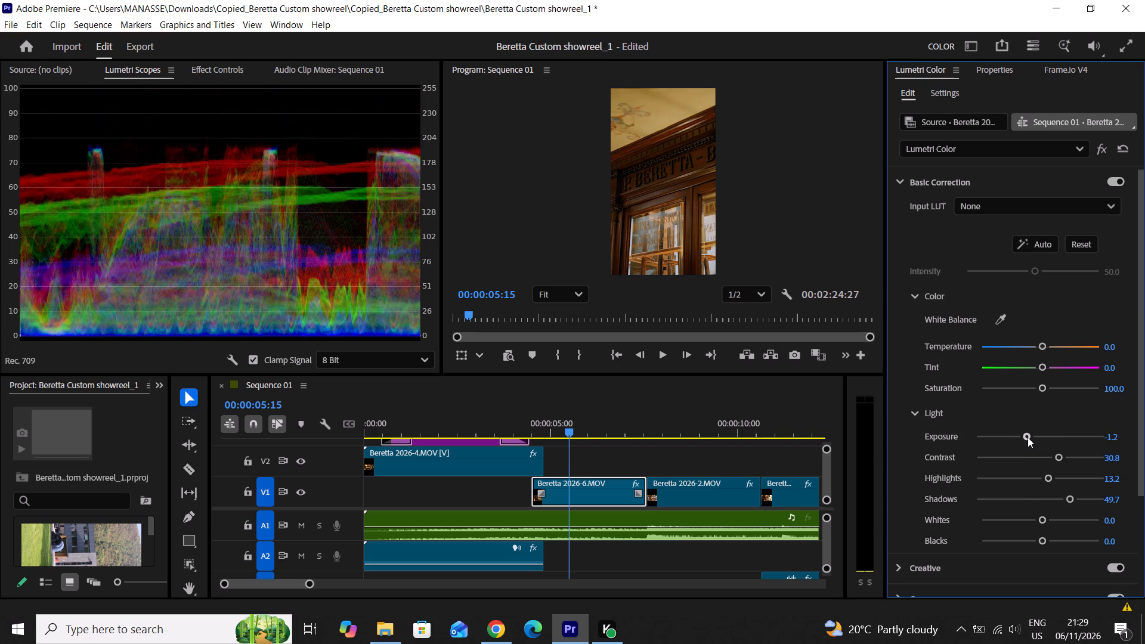
pyautogui.moveTo(1028, 437); pyautogui.dragTo(1049, 436)
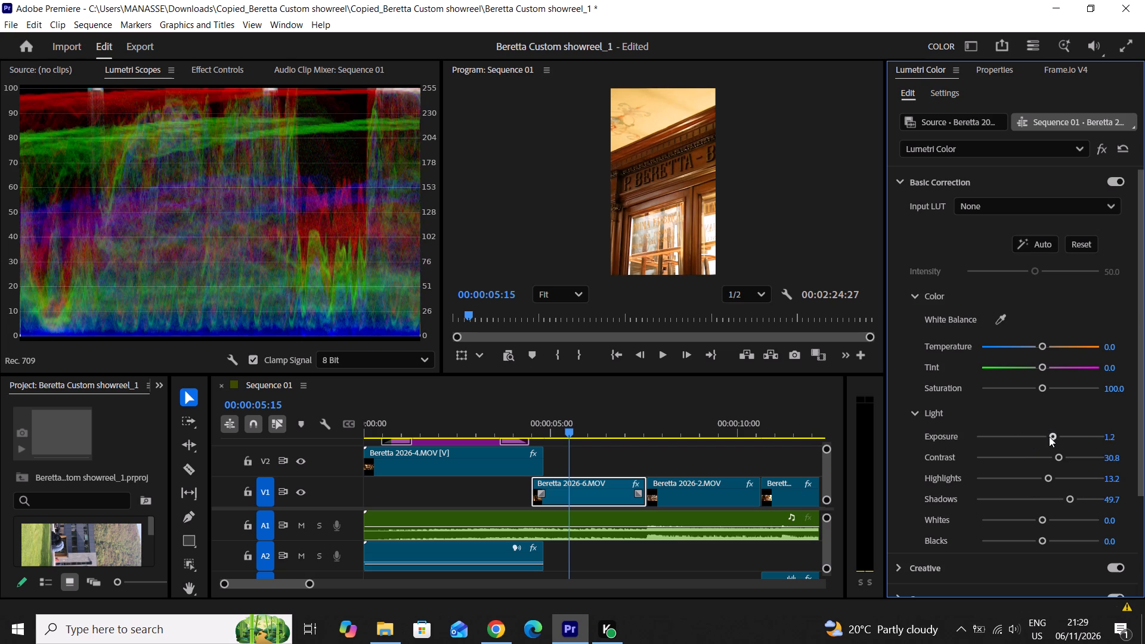
pyautogui.moveTo(1049, 436); pyautogui.dragTo(1031, 444)
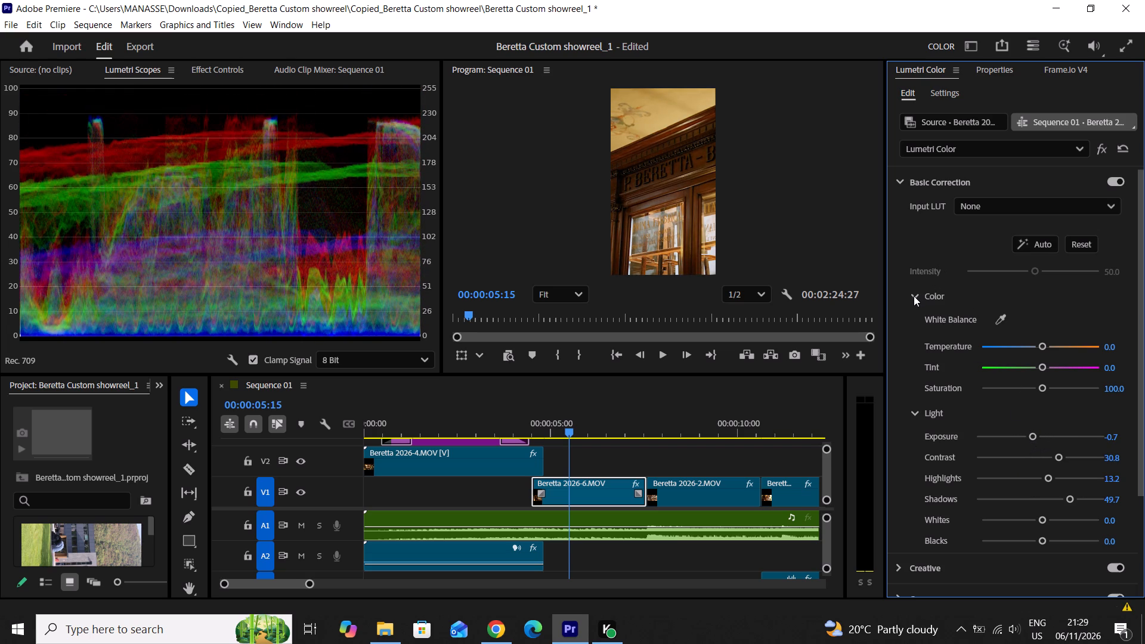
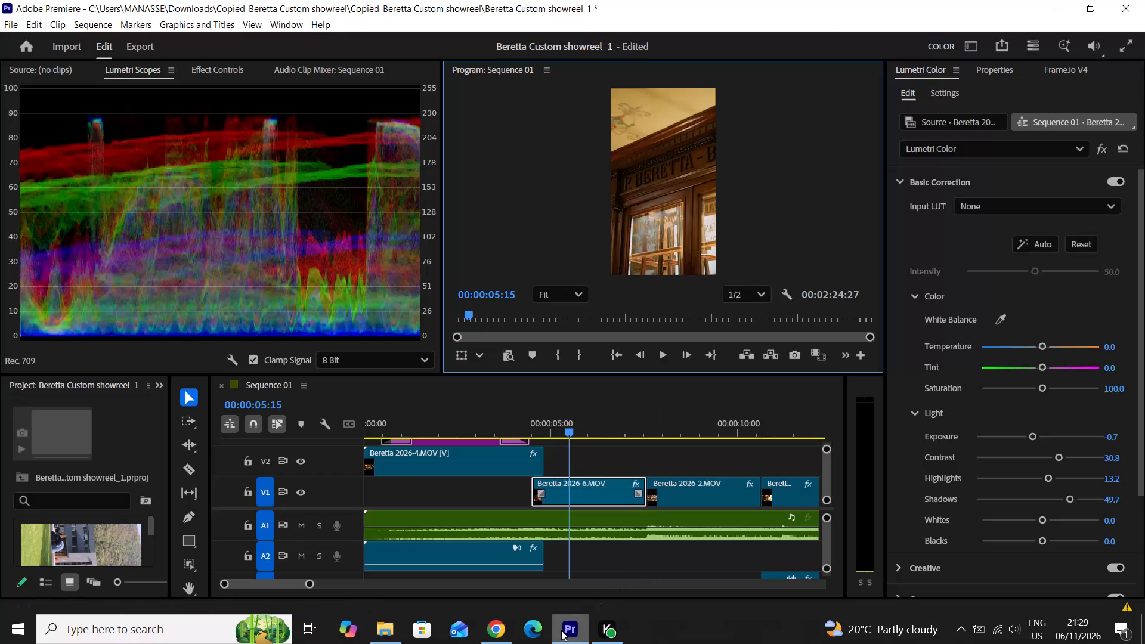
# Switch to Chrome and resume playing the YouTube video "Adobe Premiere Pro Color Grading Tutorial".
pyautogui.click(505, 636)
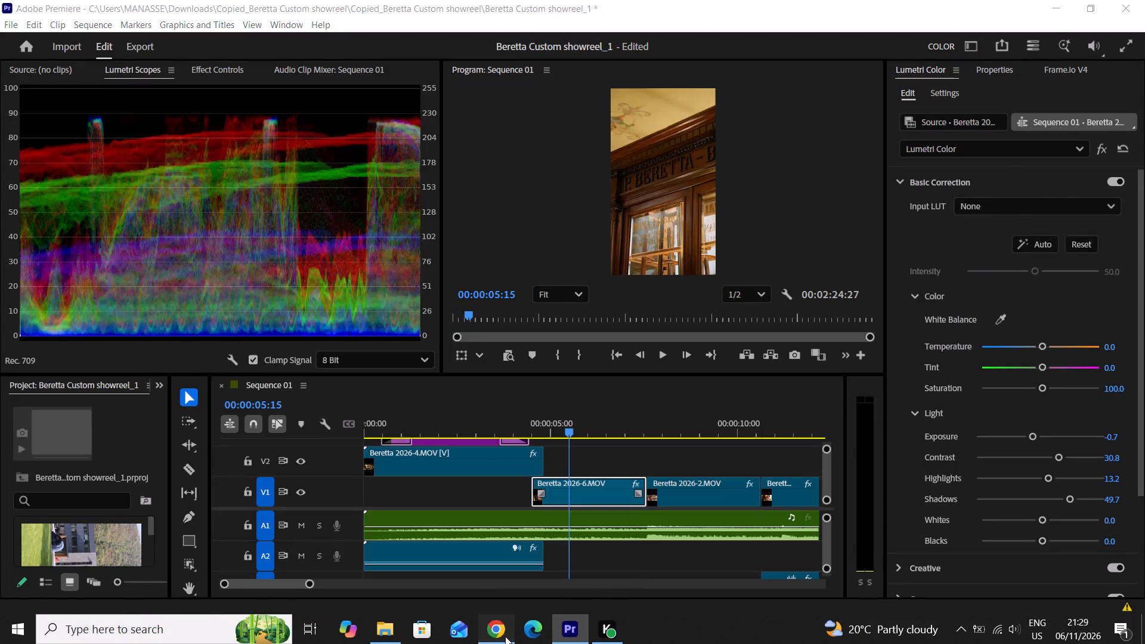
pyautogui.click(494, 310)
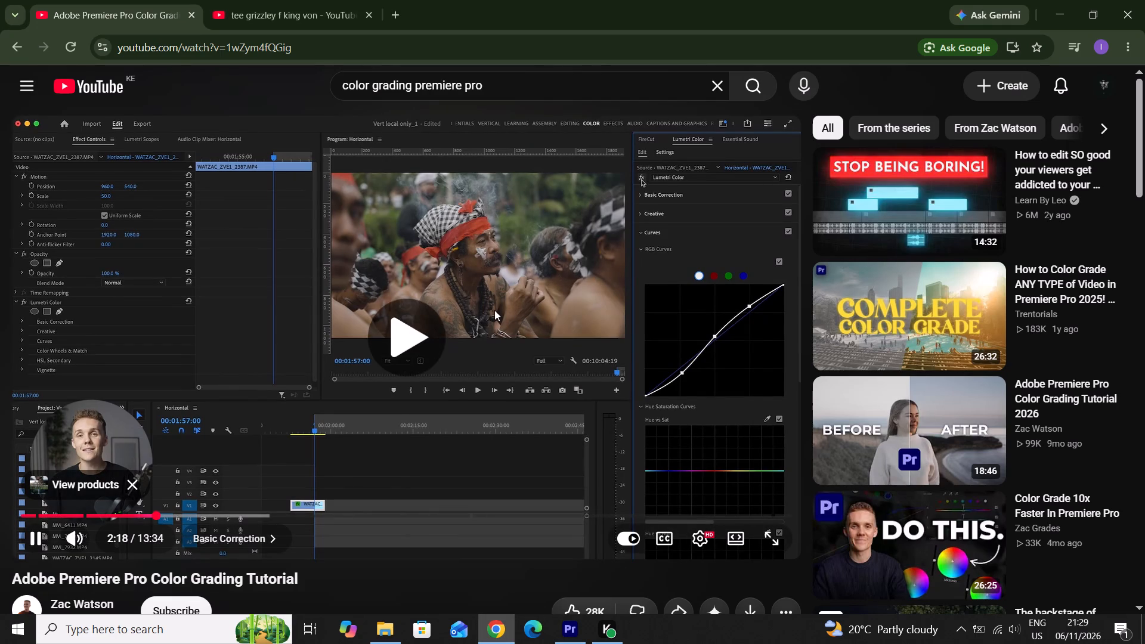
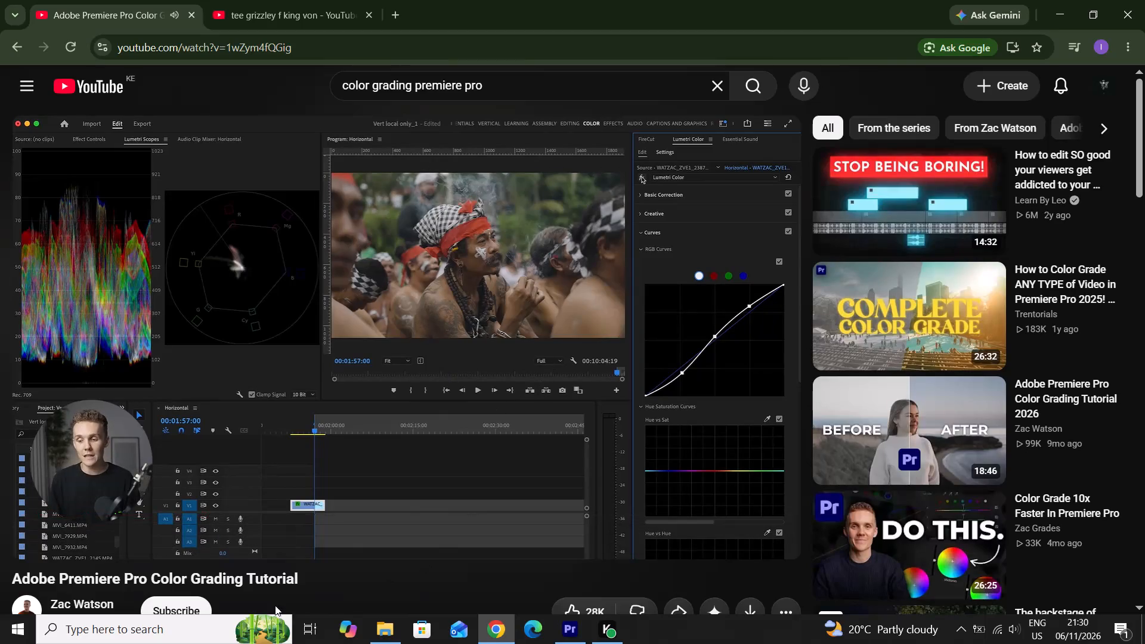
# Seek the color grading tutorial to the RGB Curves demonstration and keep watching through to the Basic Correction adjustments.
pyautogui.click(185, 515)
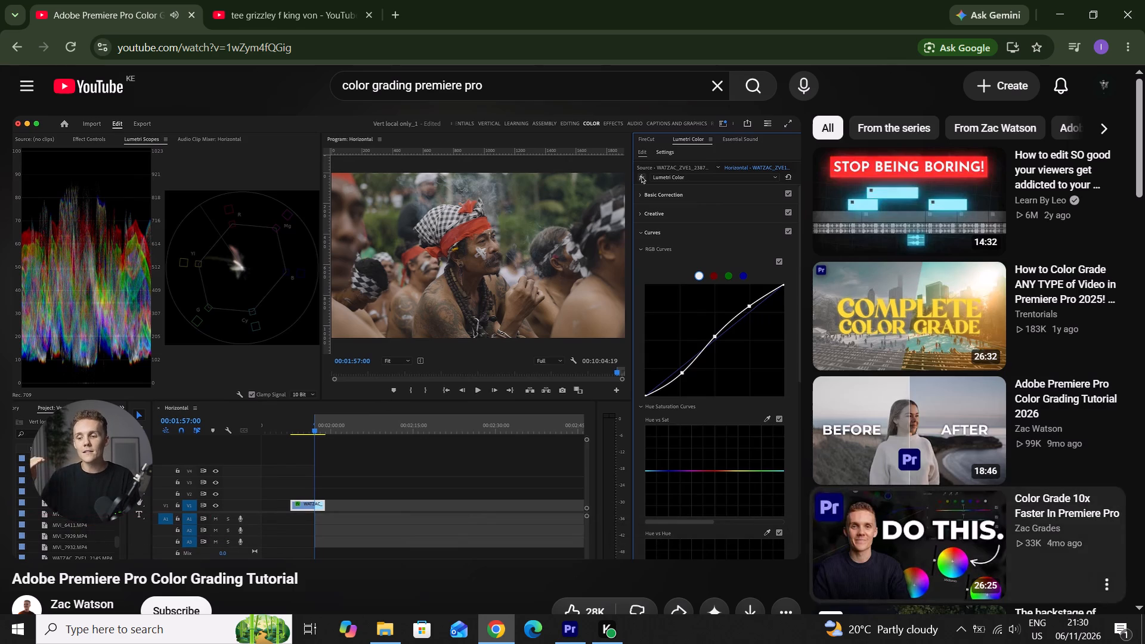
# Turn on the Windows Night light and return to the playing tutorial video.
pyautogui.click(1118, 628)
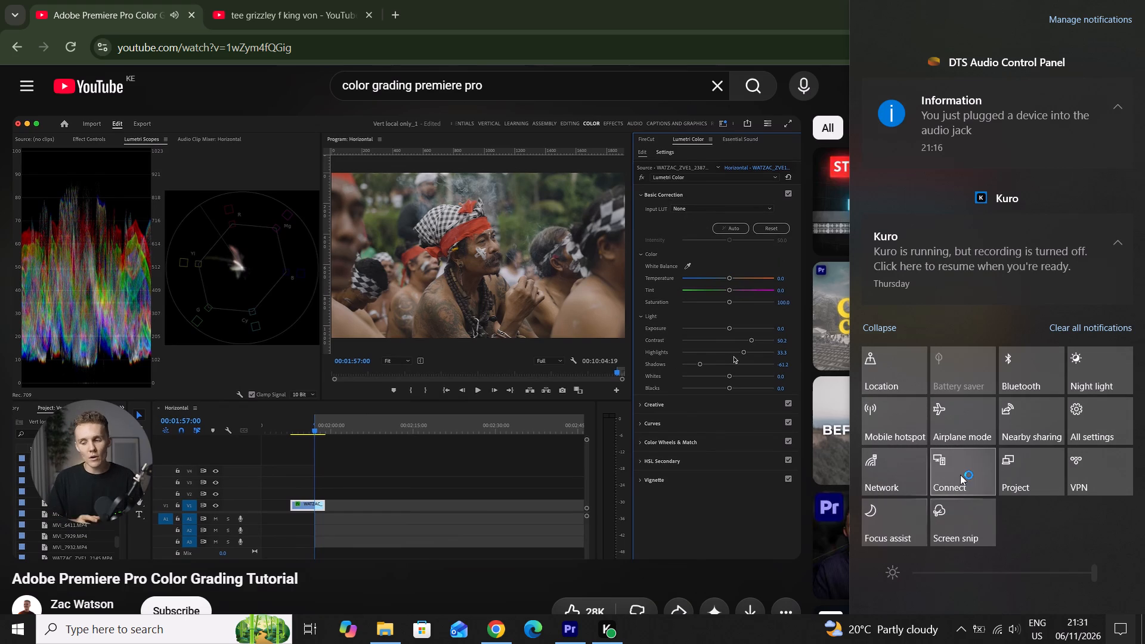
pyautogui.click(1075, 379)
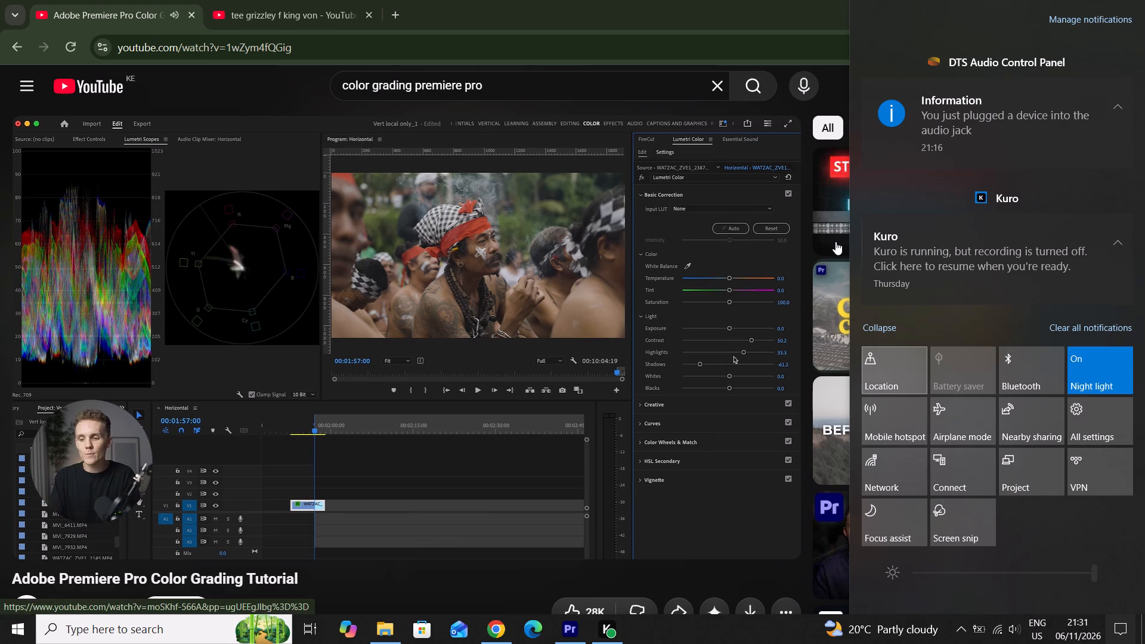
pyautogui.click(457, 361)
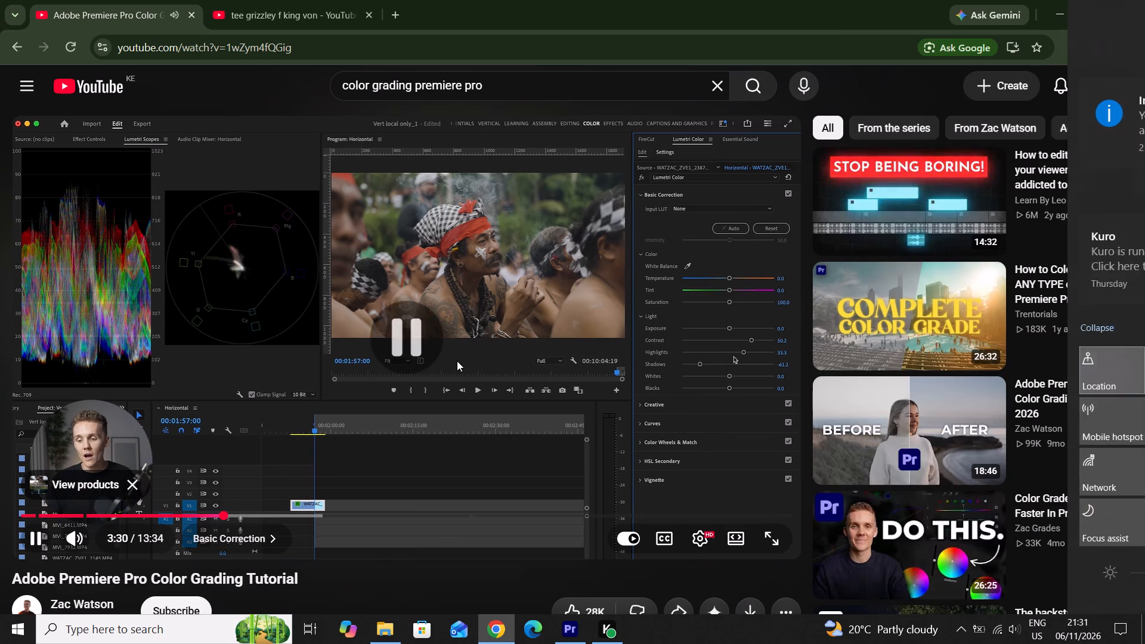
pyautogui.click(459, 361)
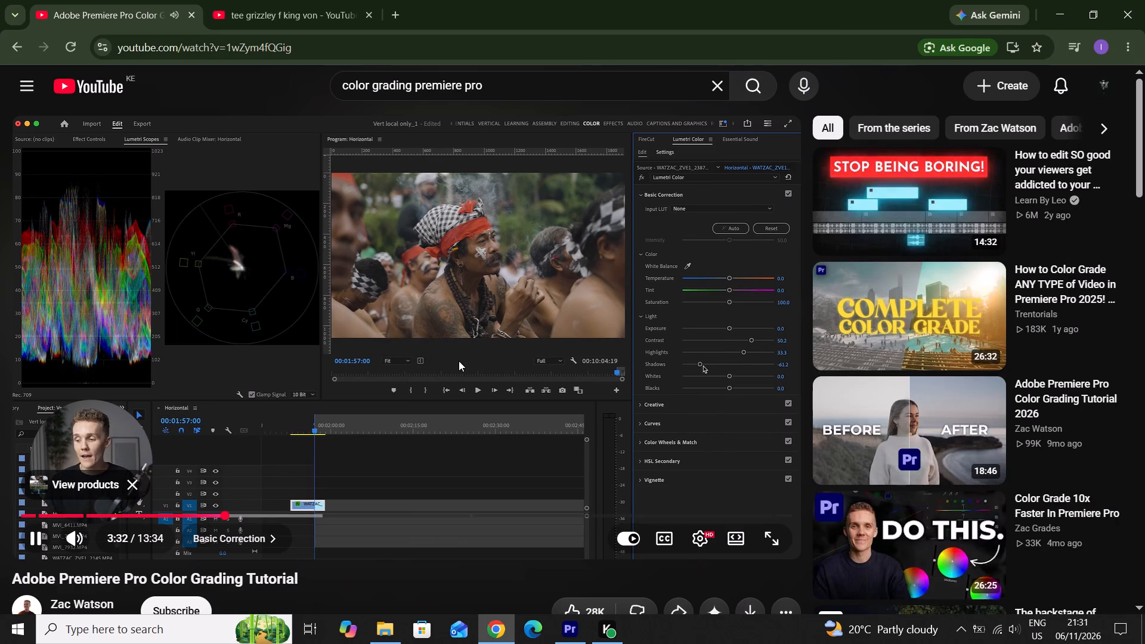